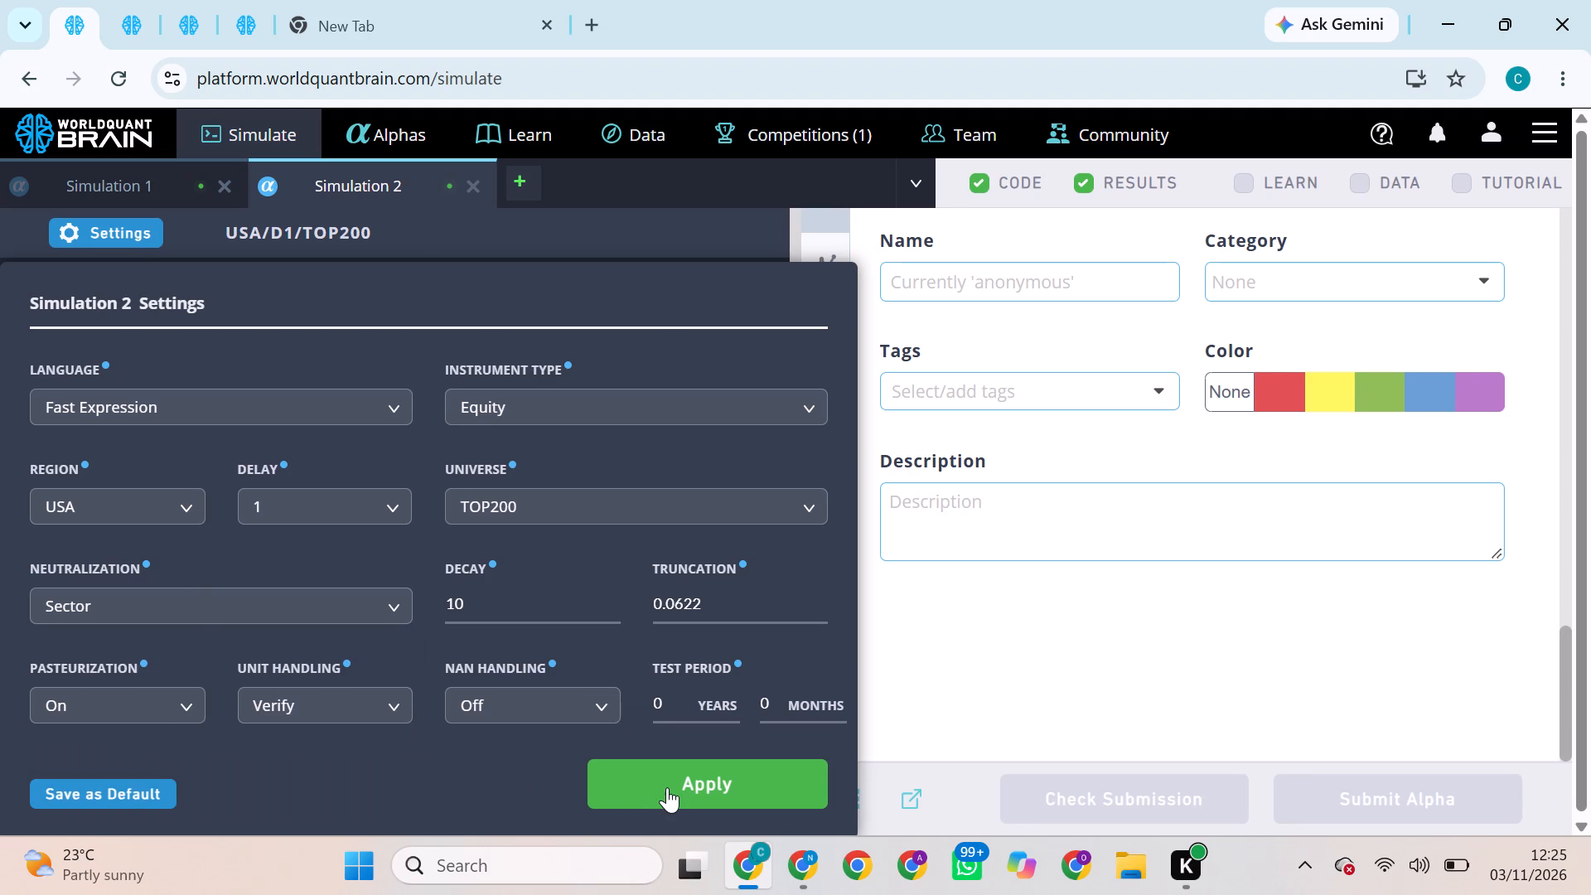
# Apply the settings of the TOP200 iv_difference alpha and run its simulation.
pyautogui.click(685, 789)
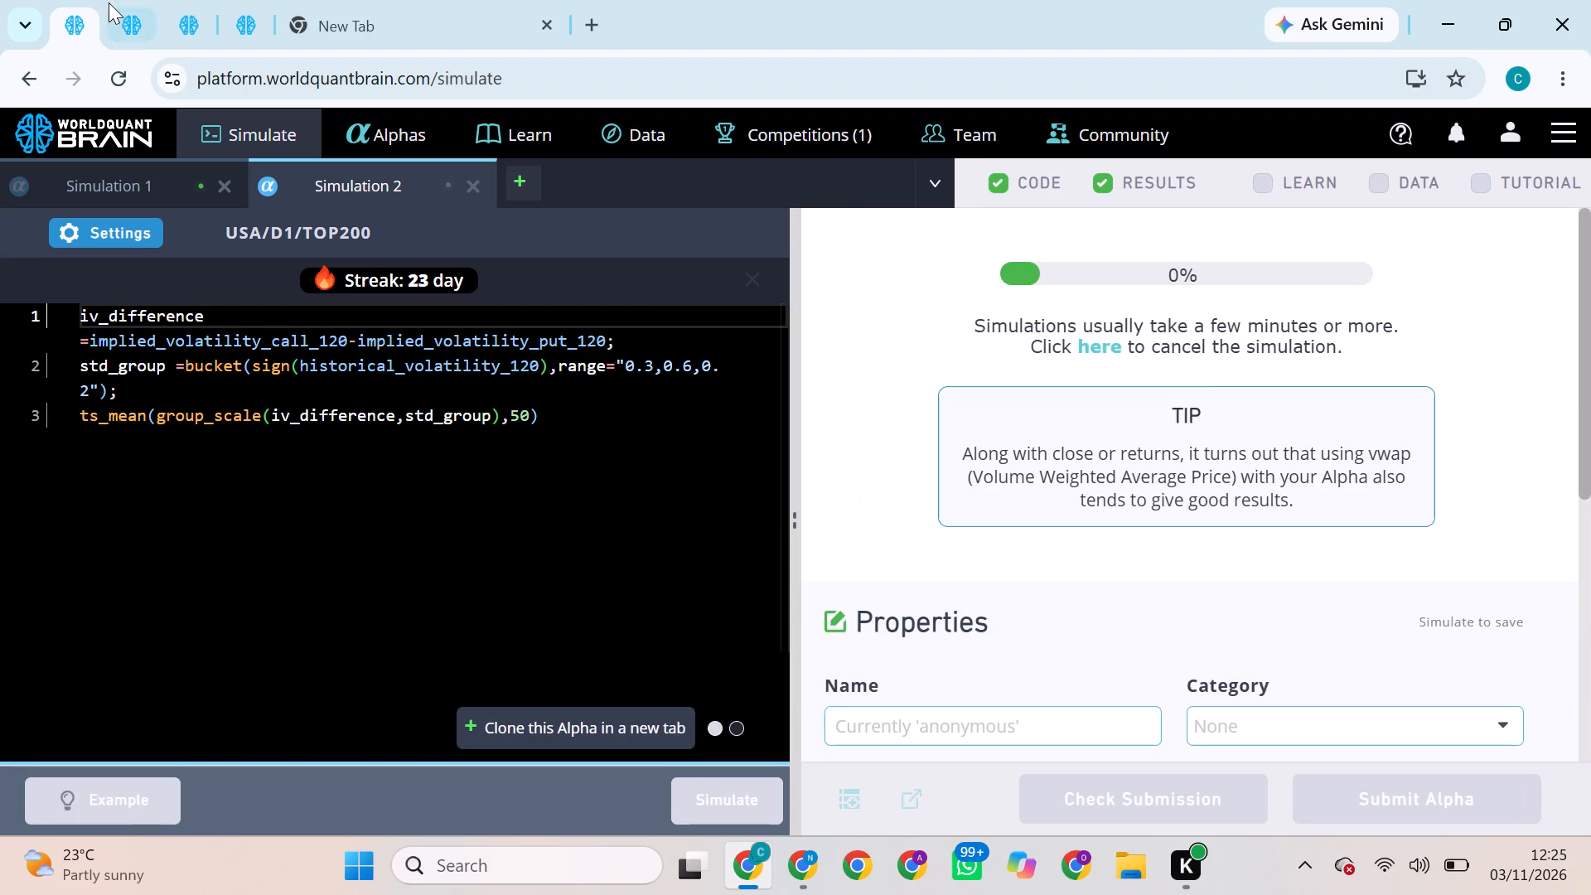
# Set neutralization to Industry for the implied_volatility_call_30 alpha, apply the settings and run its simulation.
pyautogui.click(109, 2)
pyautogui.click(160, 223)
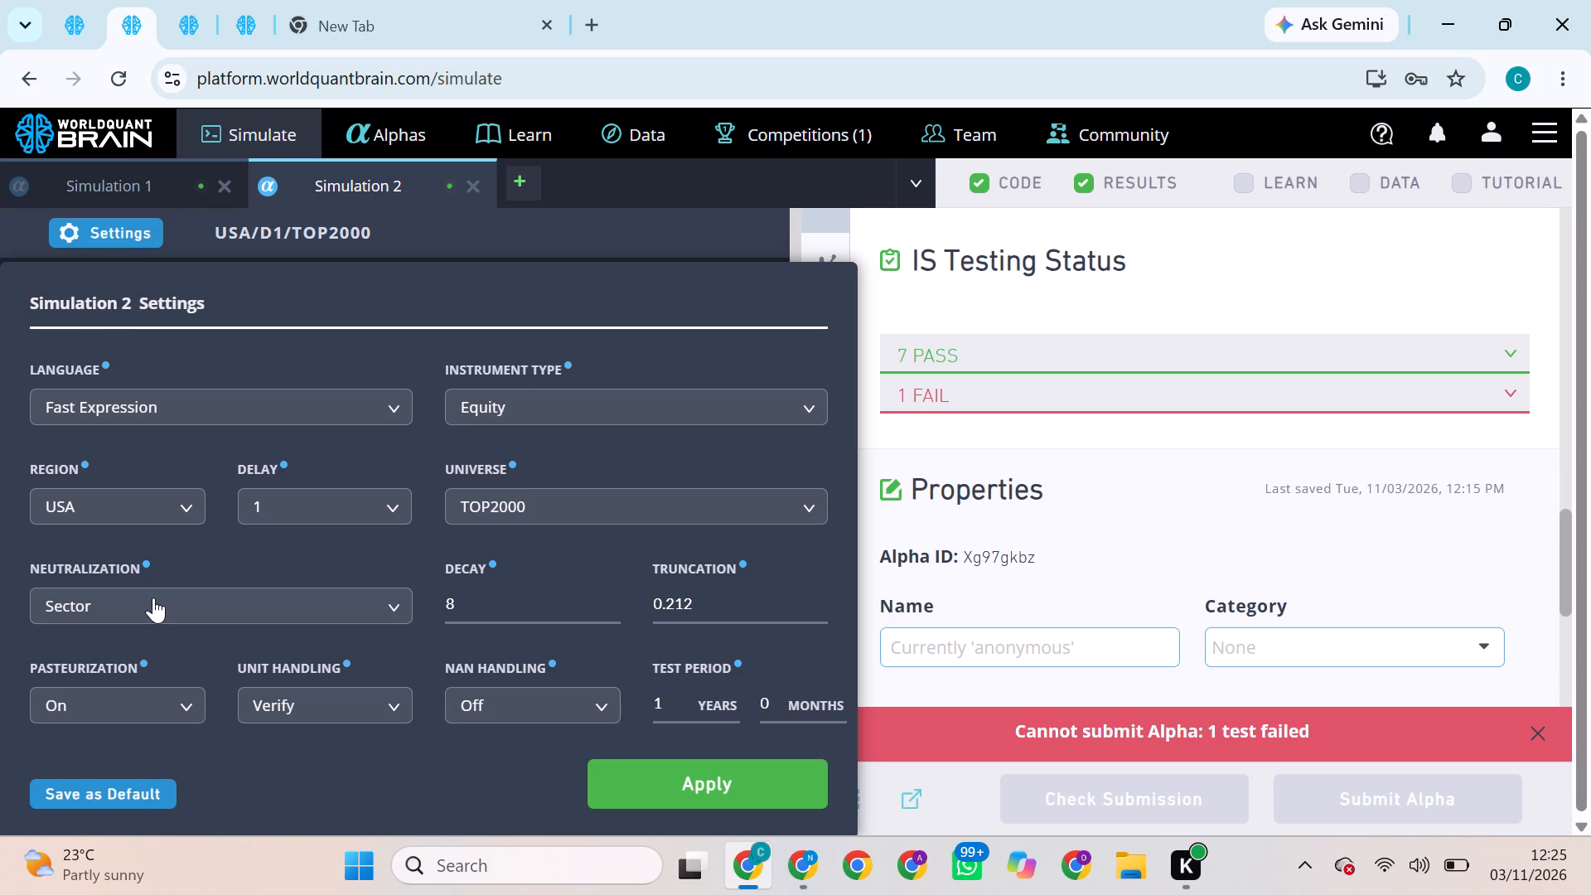
pyautogui.click(153, 597)
pyautogui.click(85, 768)
pyautogui.click(681, 776)
pyautogui.click(699, 812)
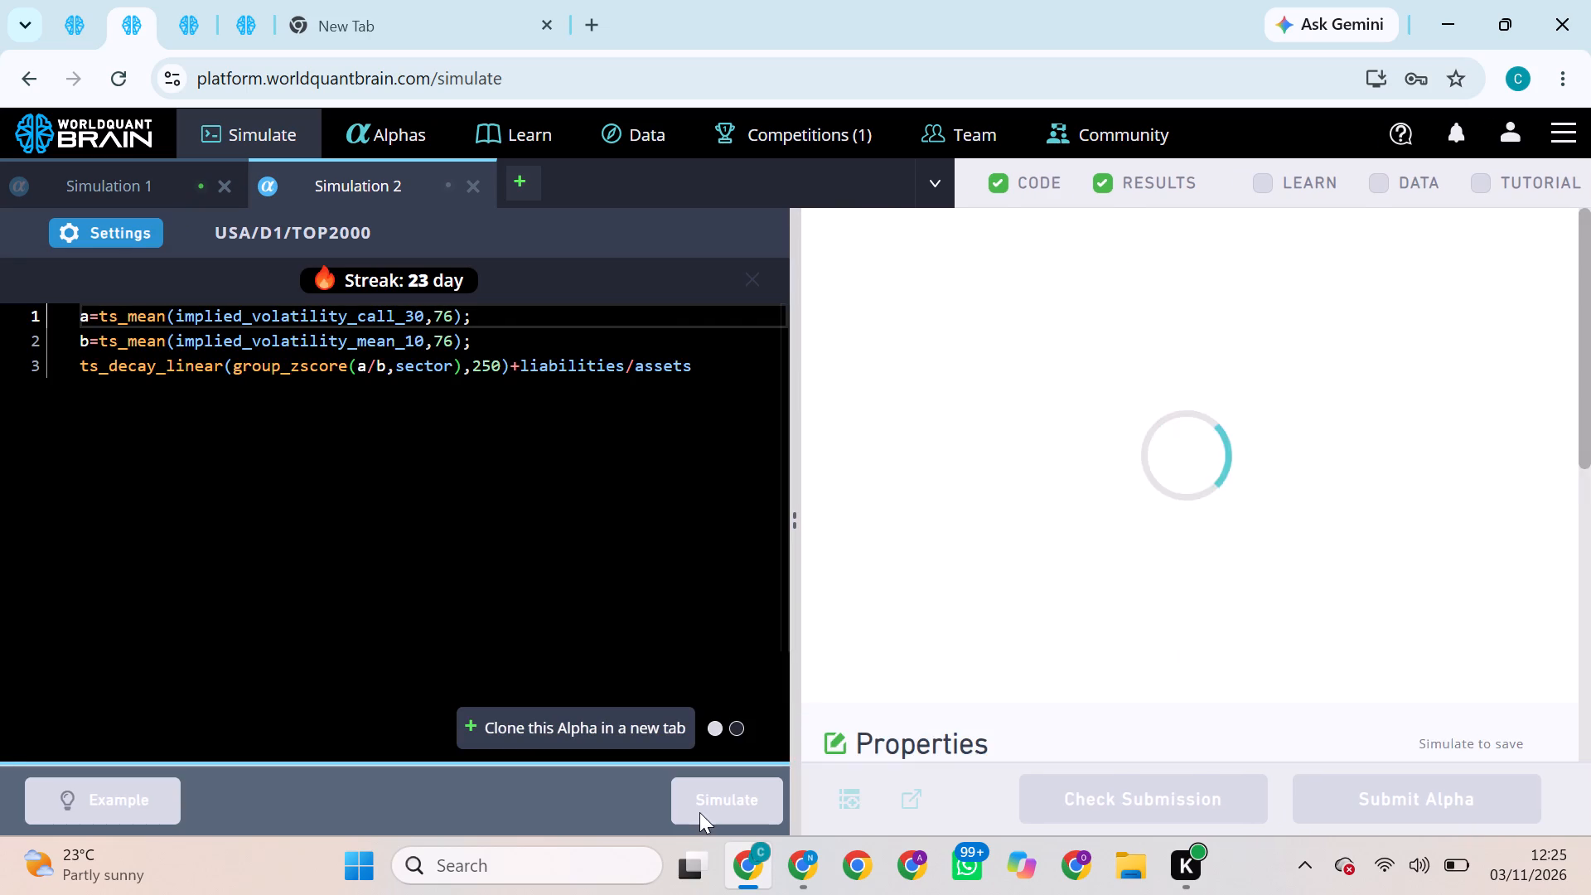
# Try to submit the simulated TOP2000 iv_difference alpha in the third browser tab.
pyautogui.click(201, 27)
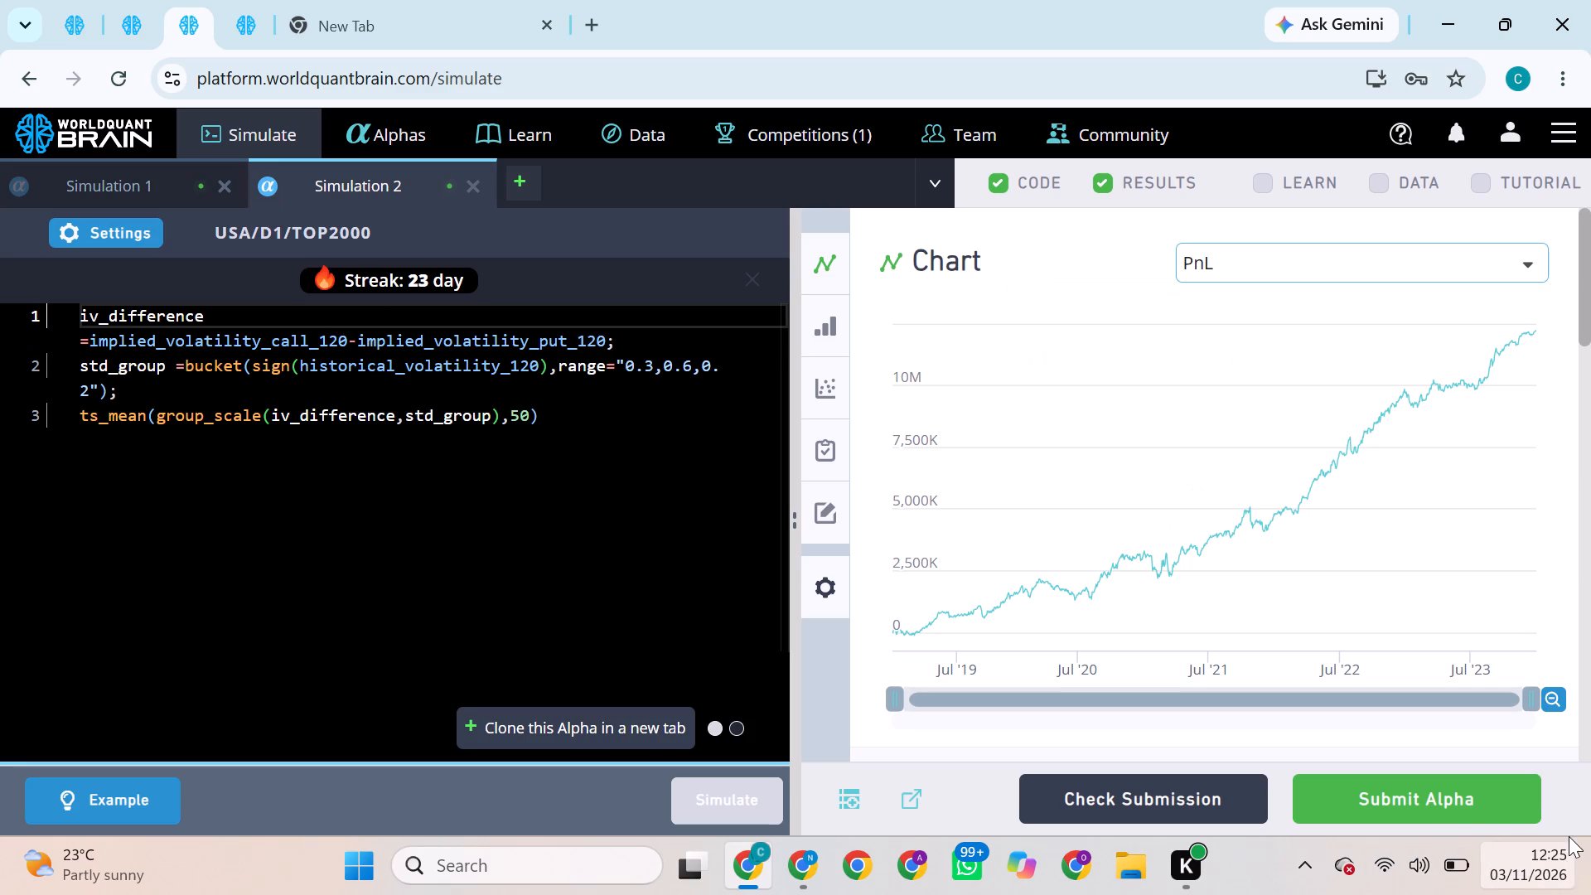
pyautogui.click(1448, 816)
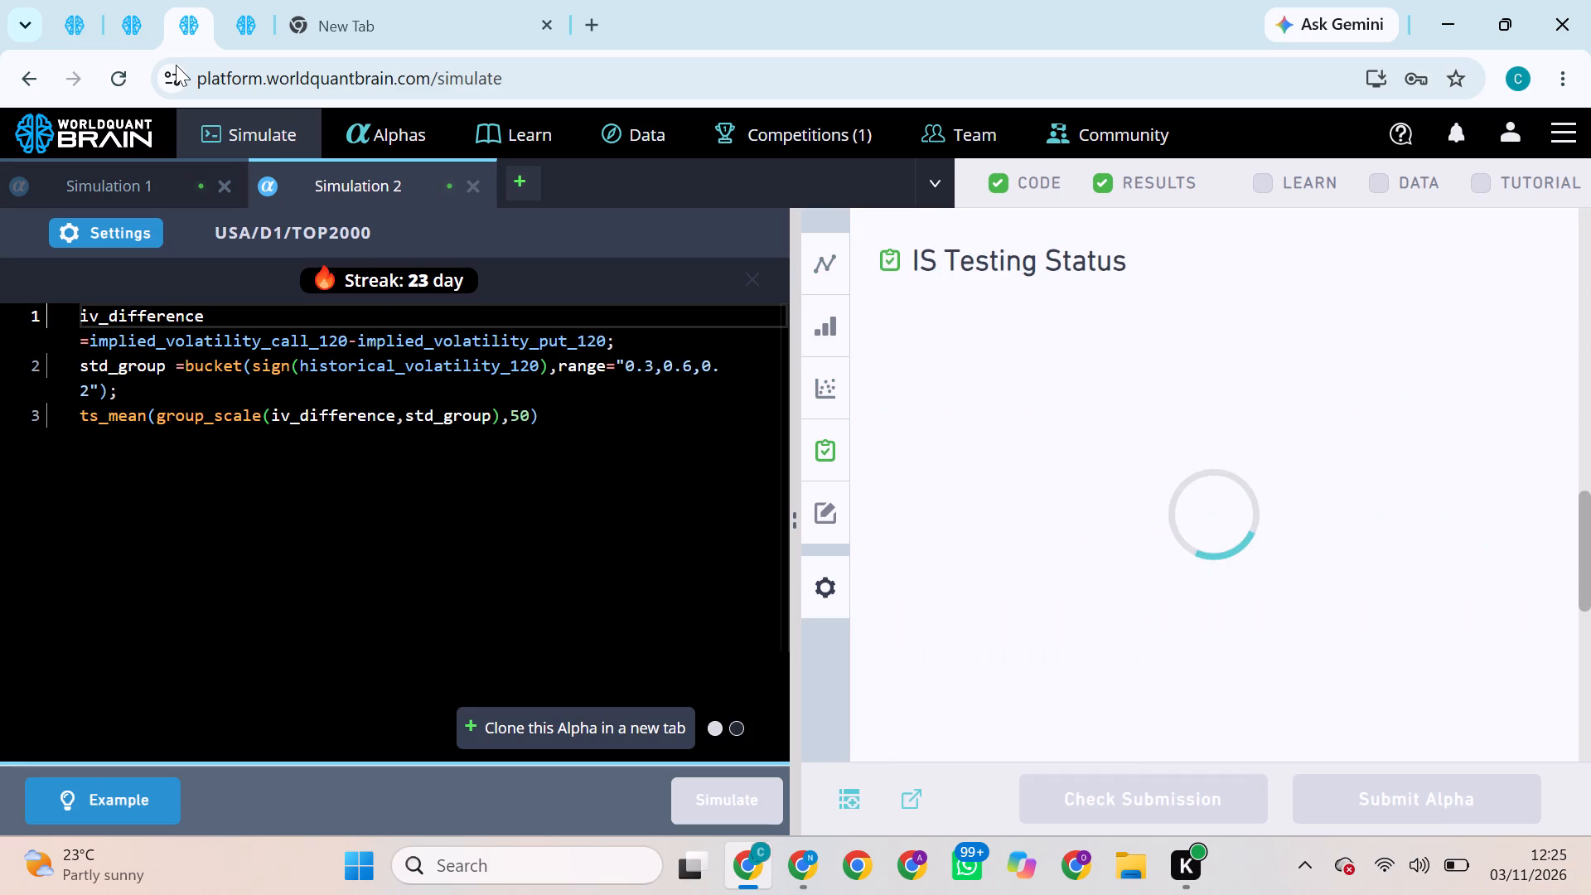
# For the TOP2000 iv_difference alpha in the third browser tab, set neutralization to Market and decay to 4, apply, and run the simulation.
pyautogui.click(84, 0)
pyautogui.click(138, 0)
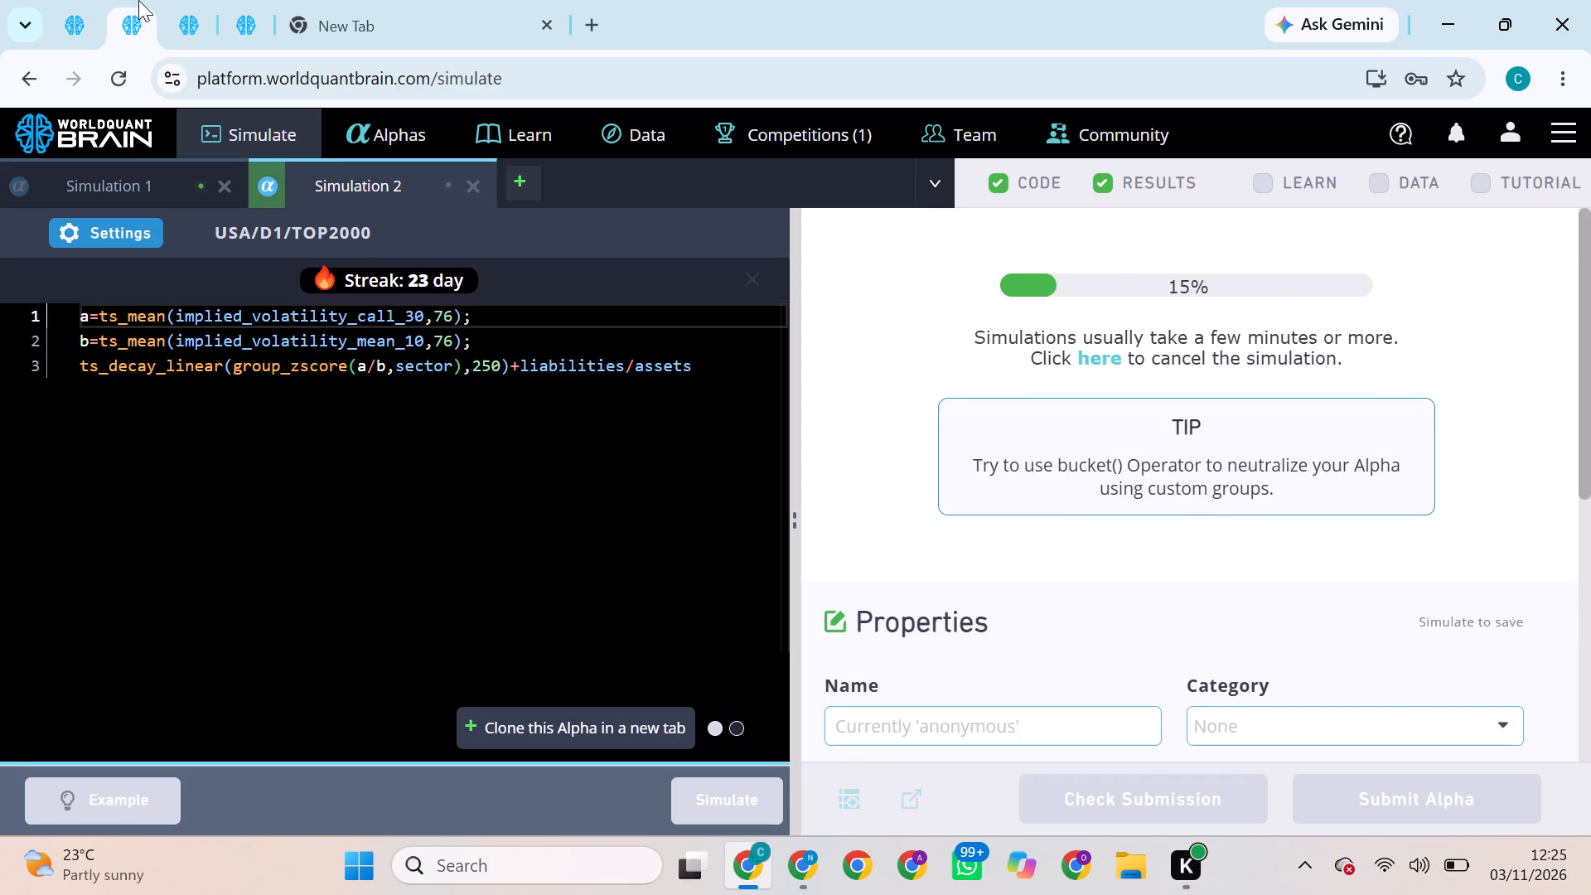
pyautogui.moveTo(138, 0); pyautogui.dragTo(151, 0)
pyautogui.click(196, 0)
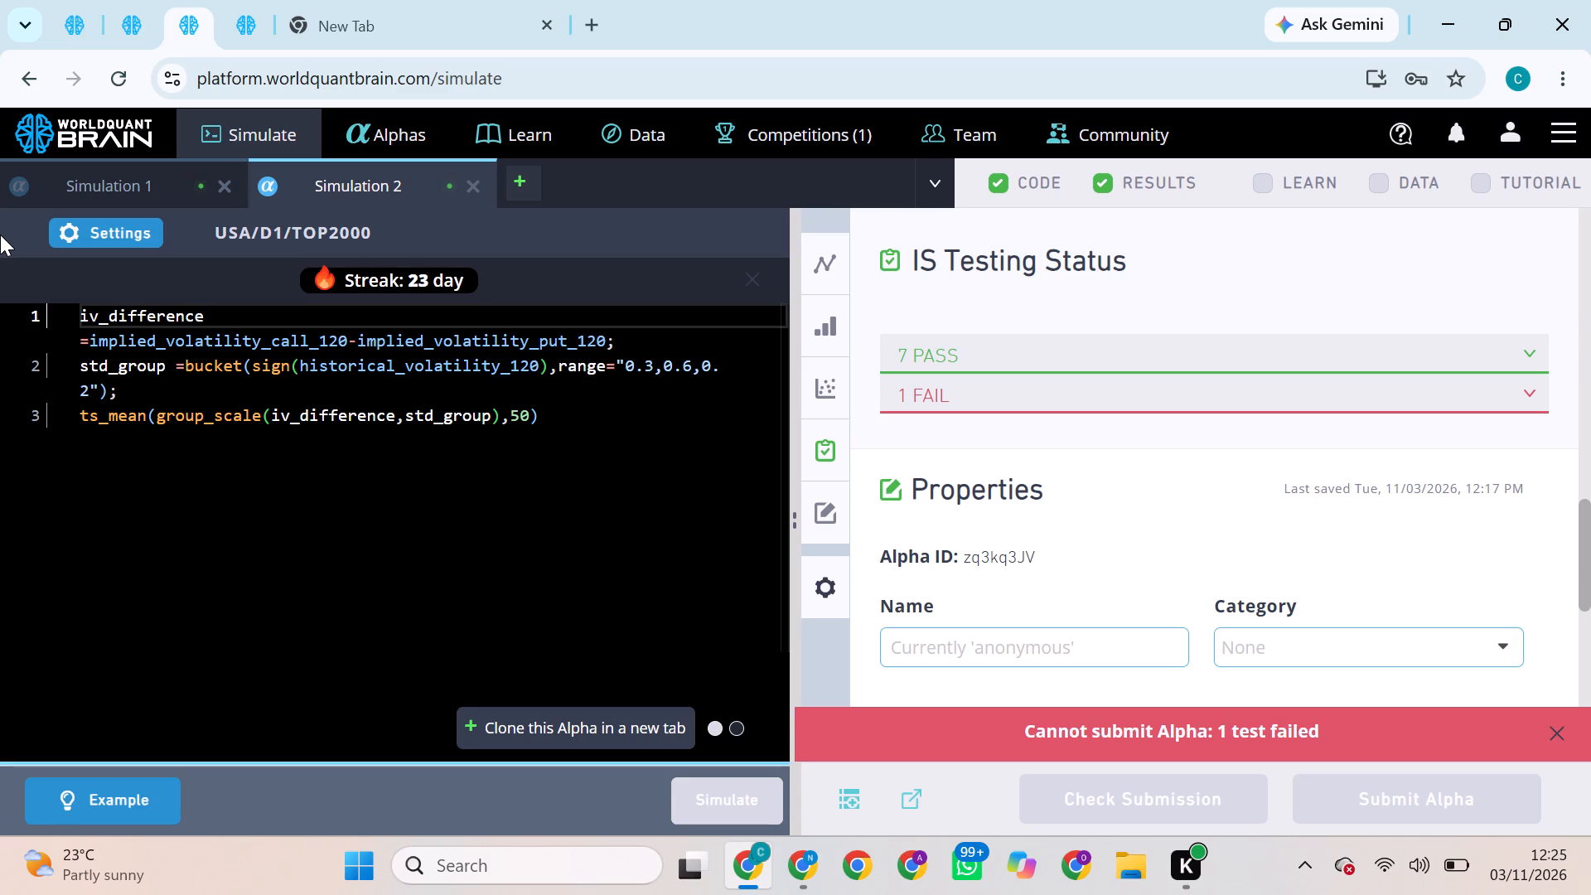
pyautogui.click(99, 227)
pyautogui.click(168, 601)
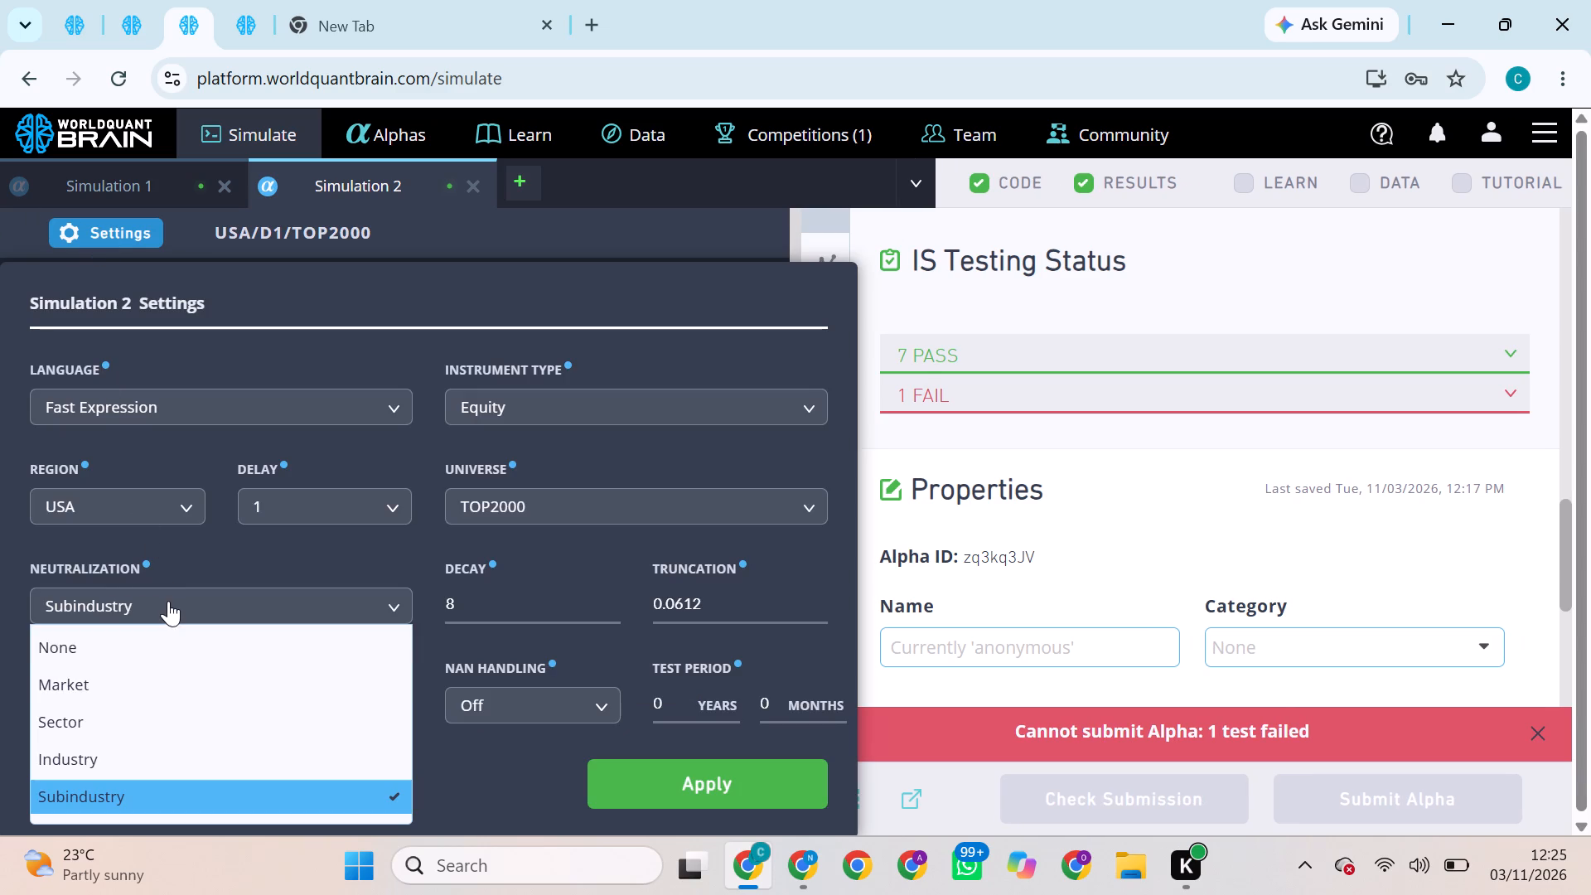
pyautogui.click(123, 694)
pyautogui.click(562, 591)
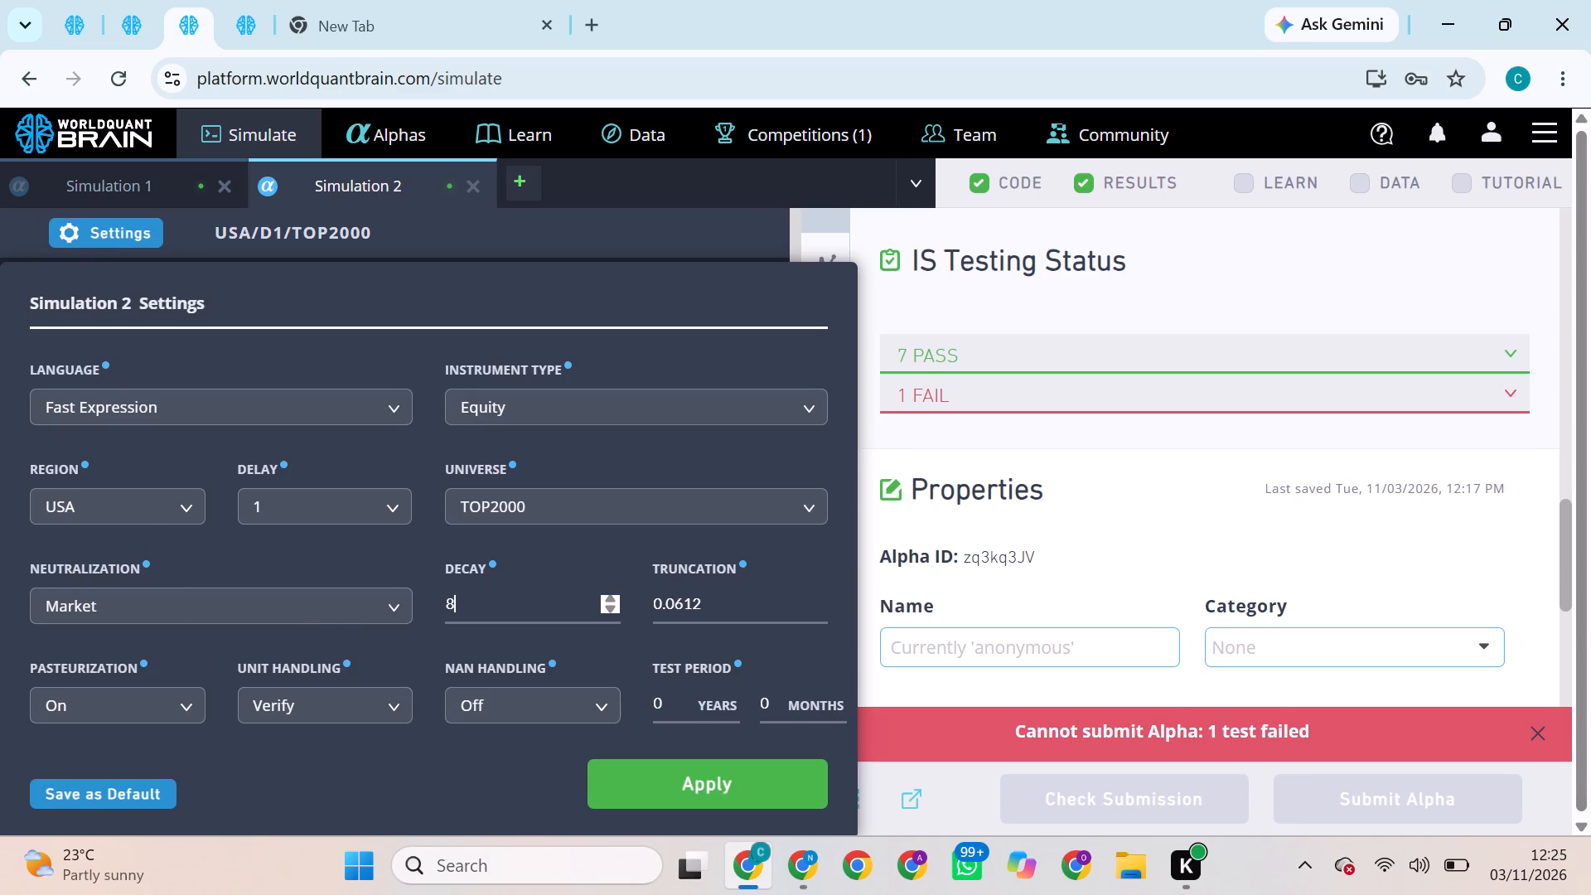
pyautogui.press('BackSpace')
pyautogui.press('4')
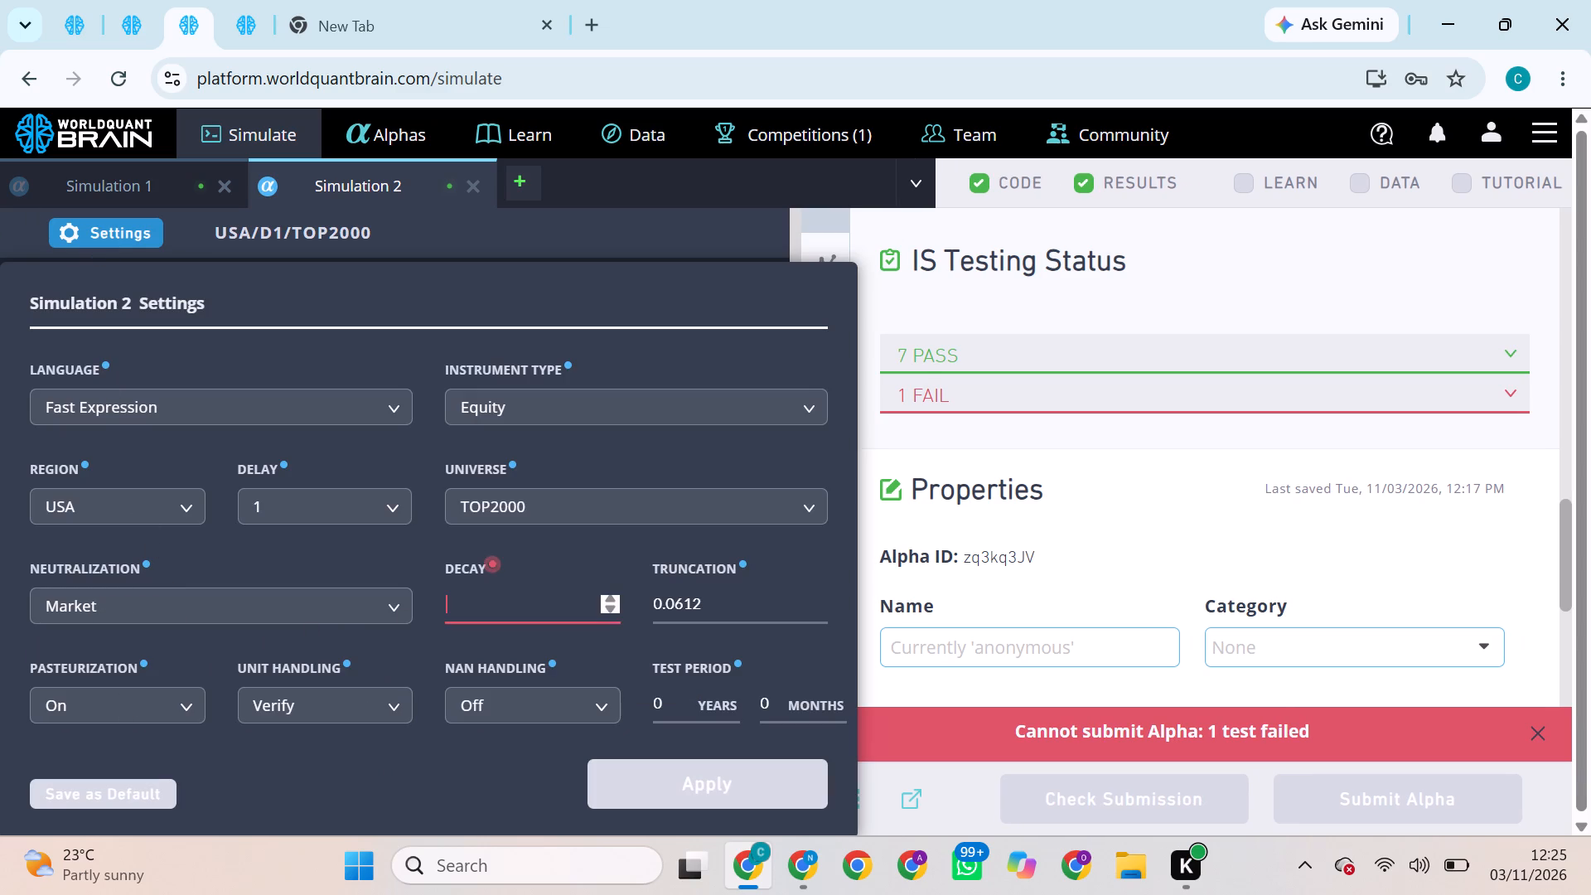
pyautogui.click(798, 792)
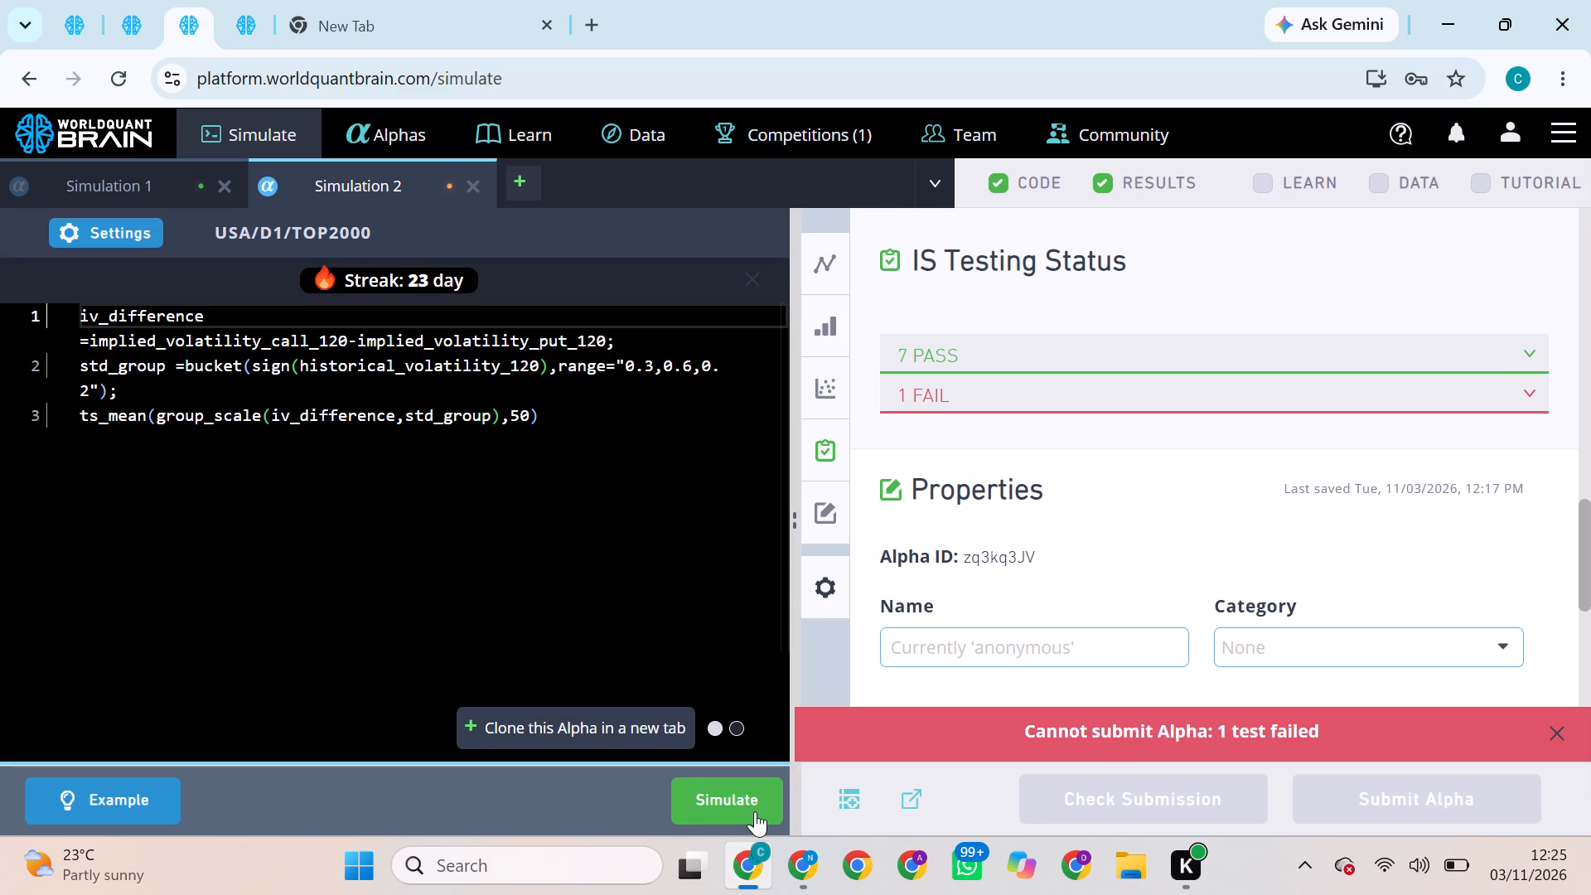
pyautogui.click(755, 811)
# Check the running simulations, and try to submit the TOP2000 iv_difference alpha in the fourth browser tab.
pyautogui.click(116, 19)
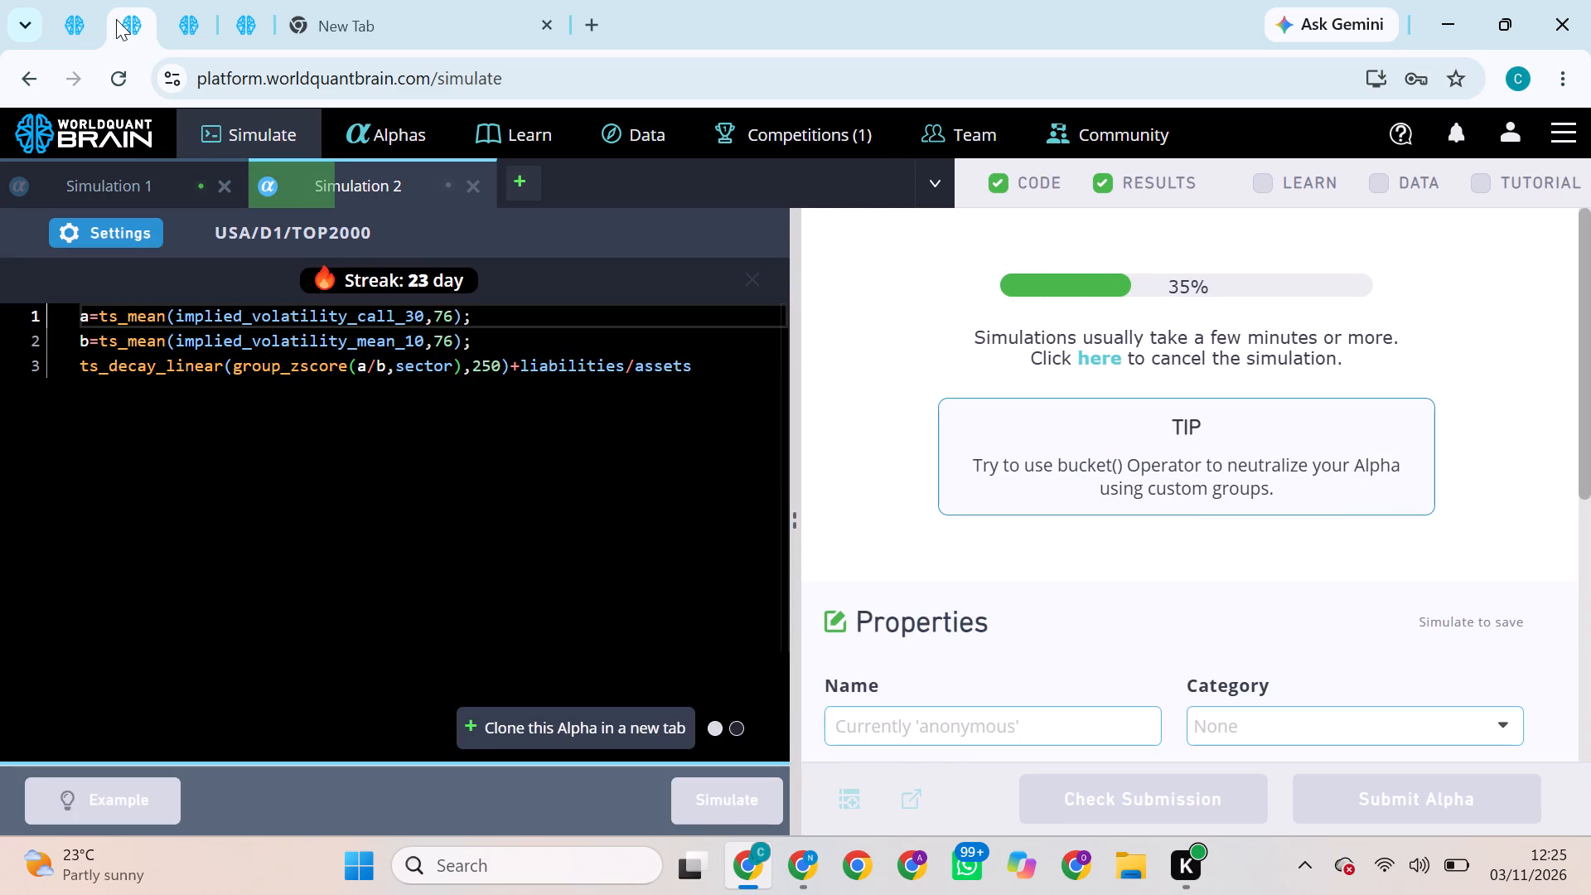
pyautogui.click(50, 0)
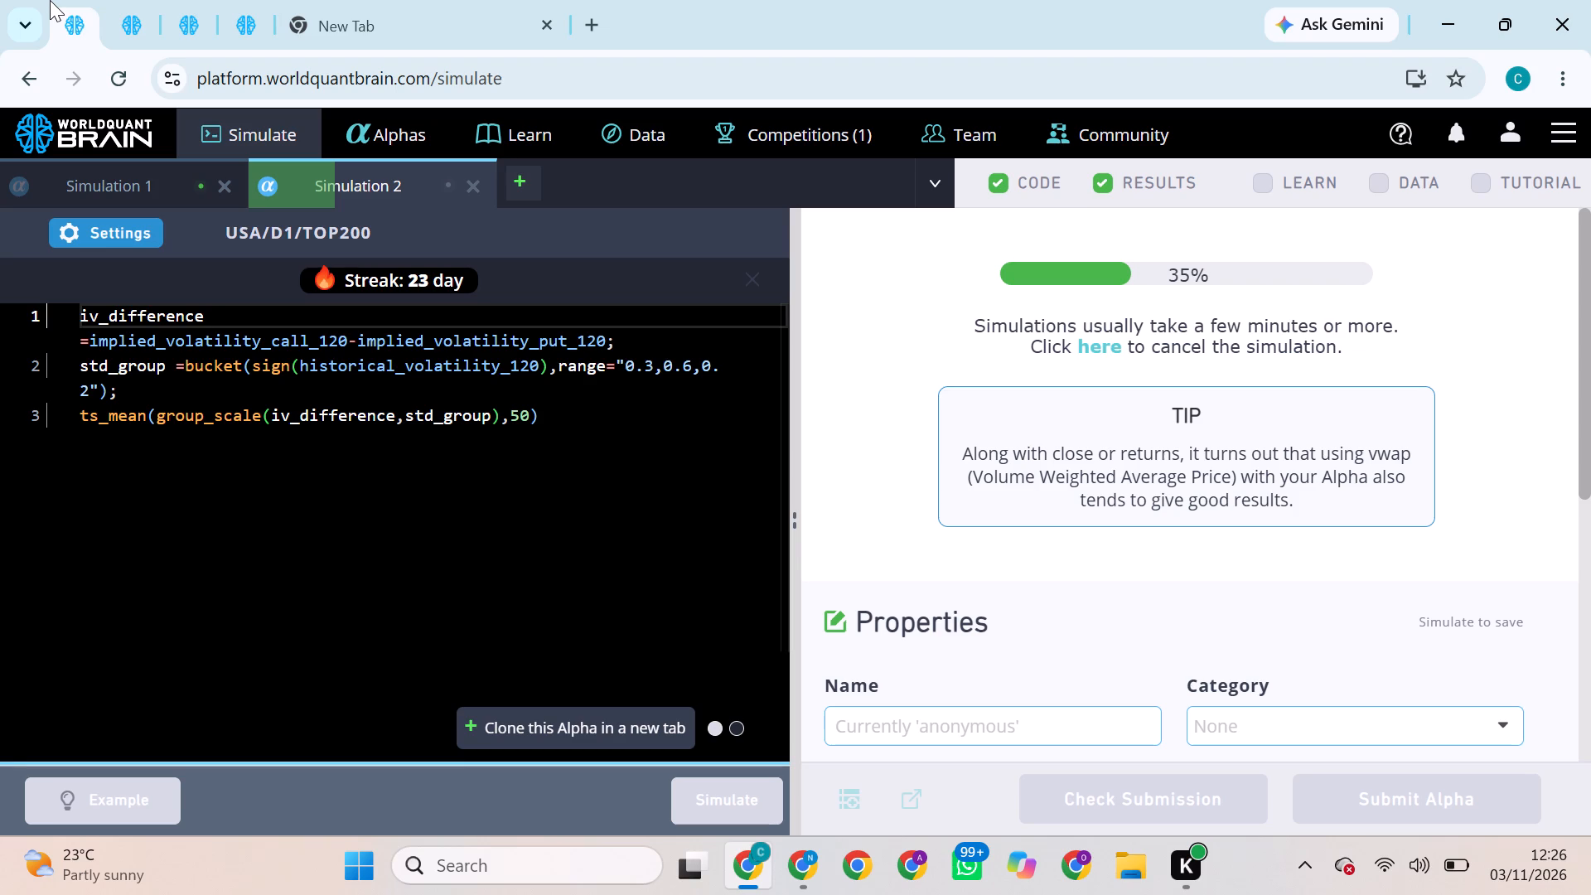
pyautogui.click(128, 7)
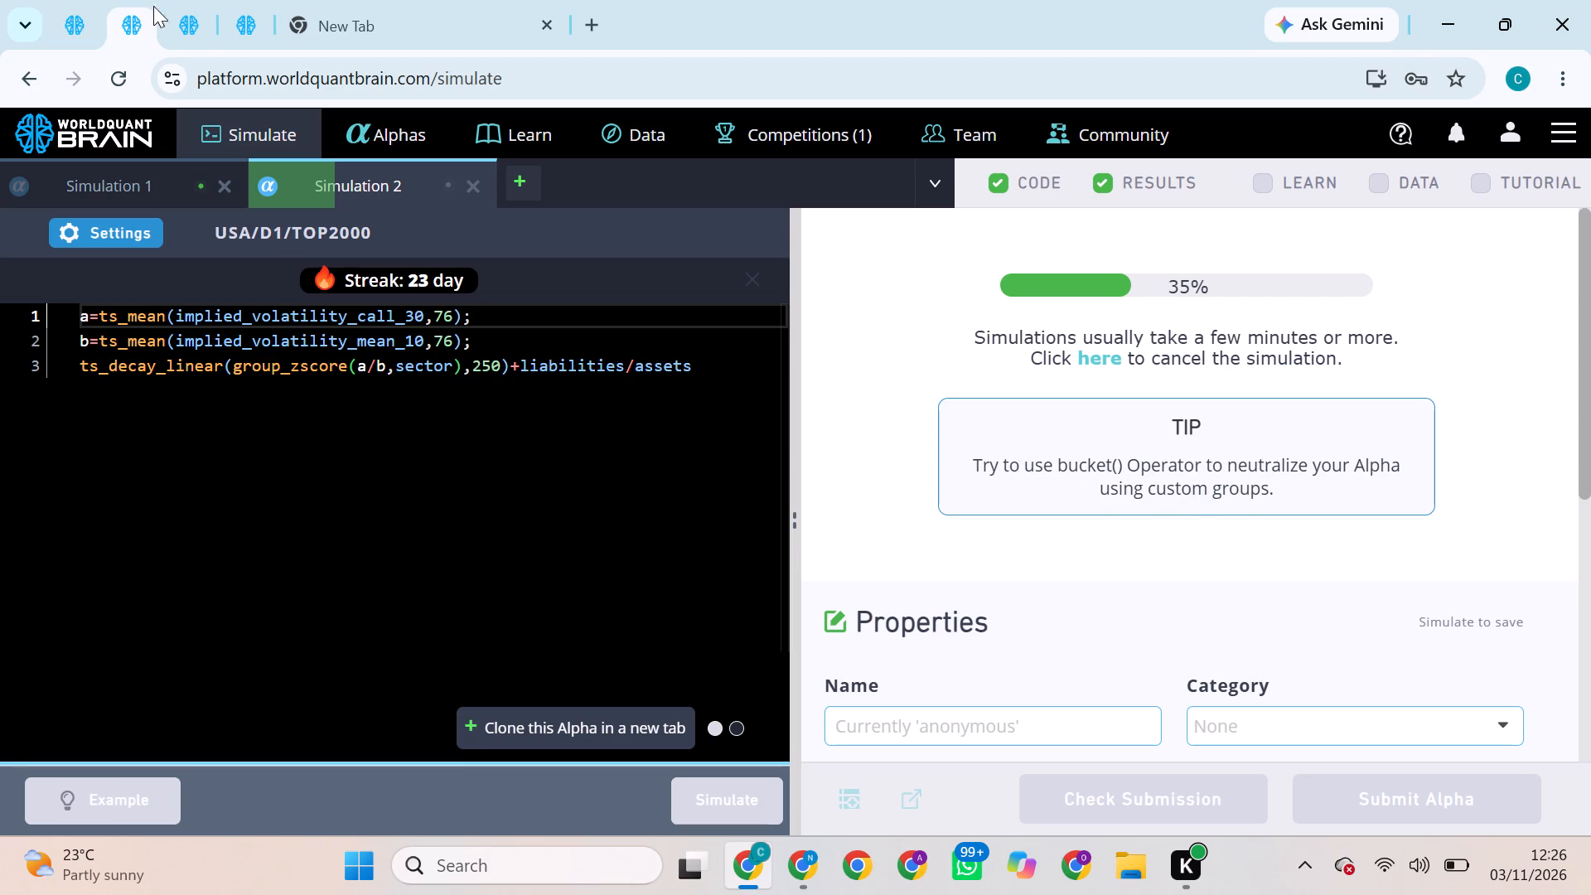
pyautogui.click(196, 30)
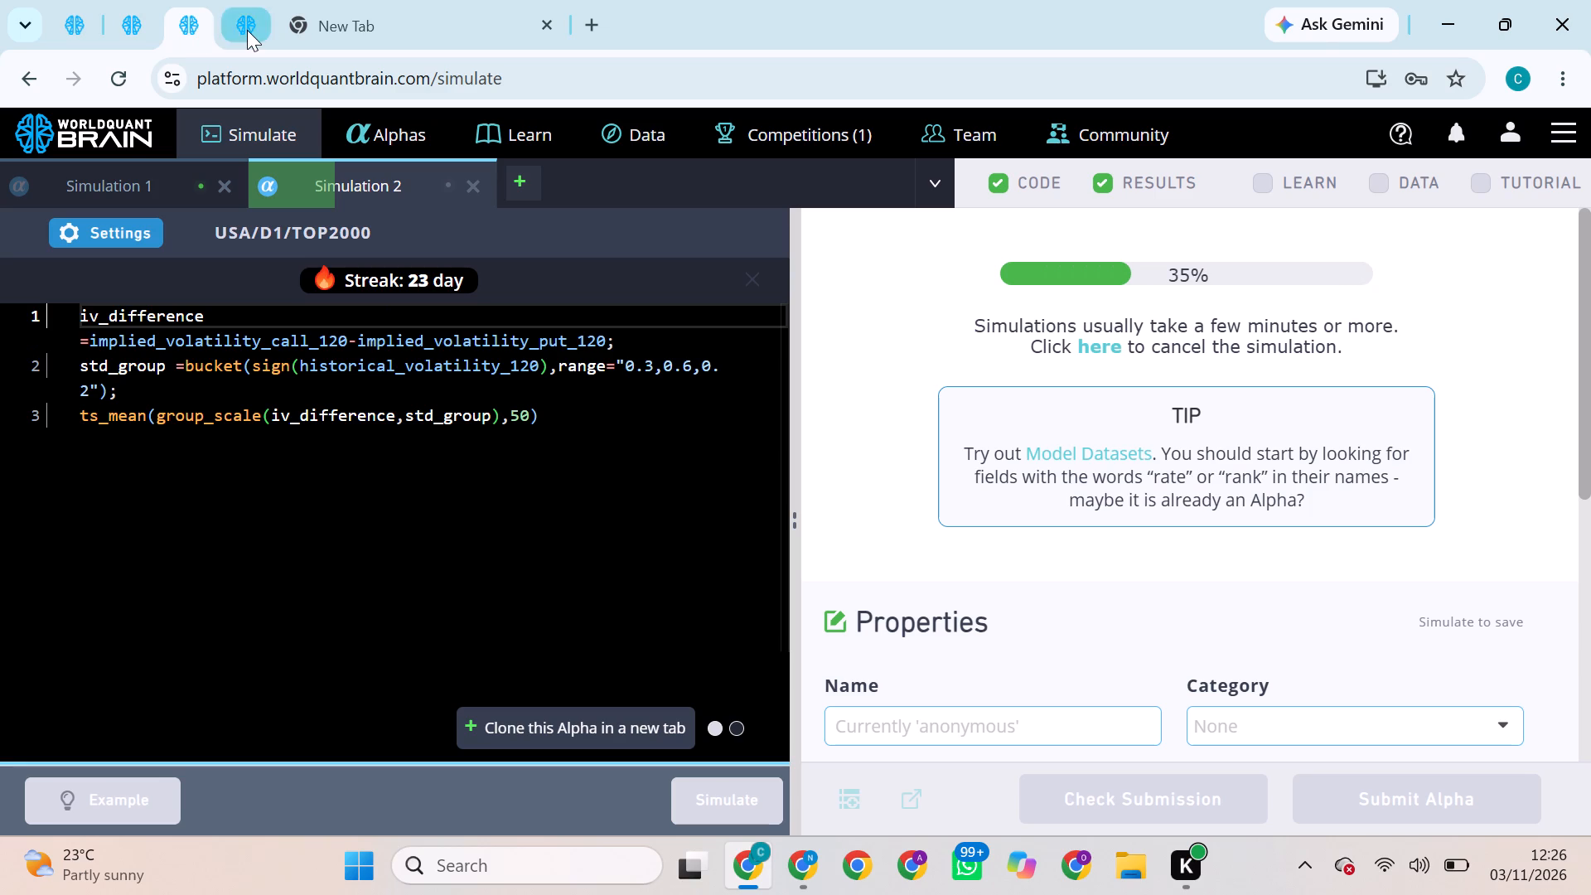
pyautogui.click(247, 30)
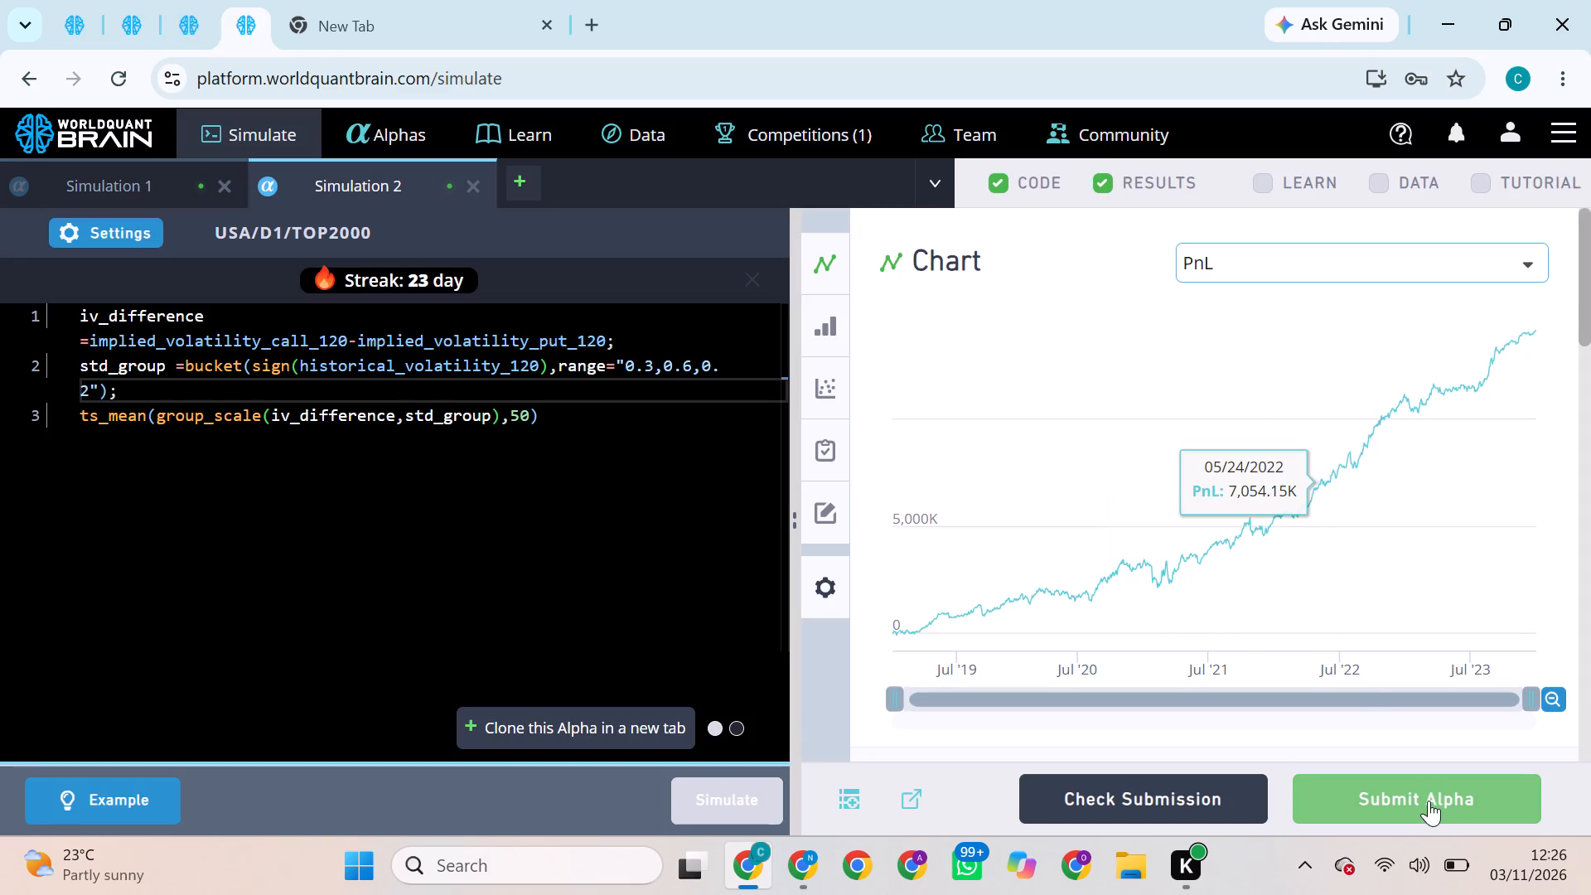
pyautogui.click(1429, 801)
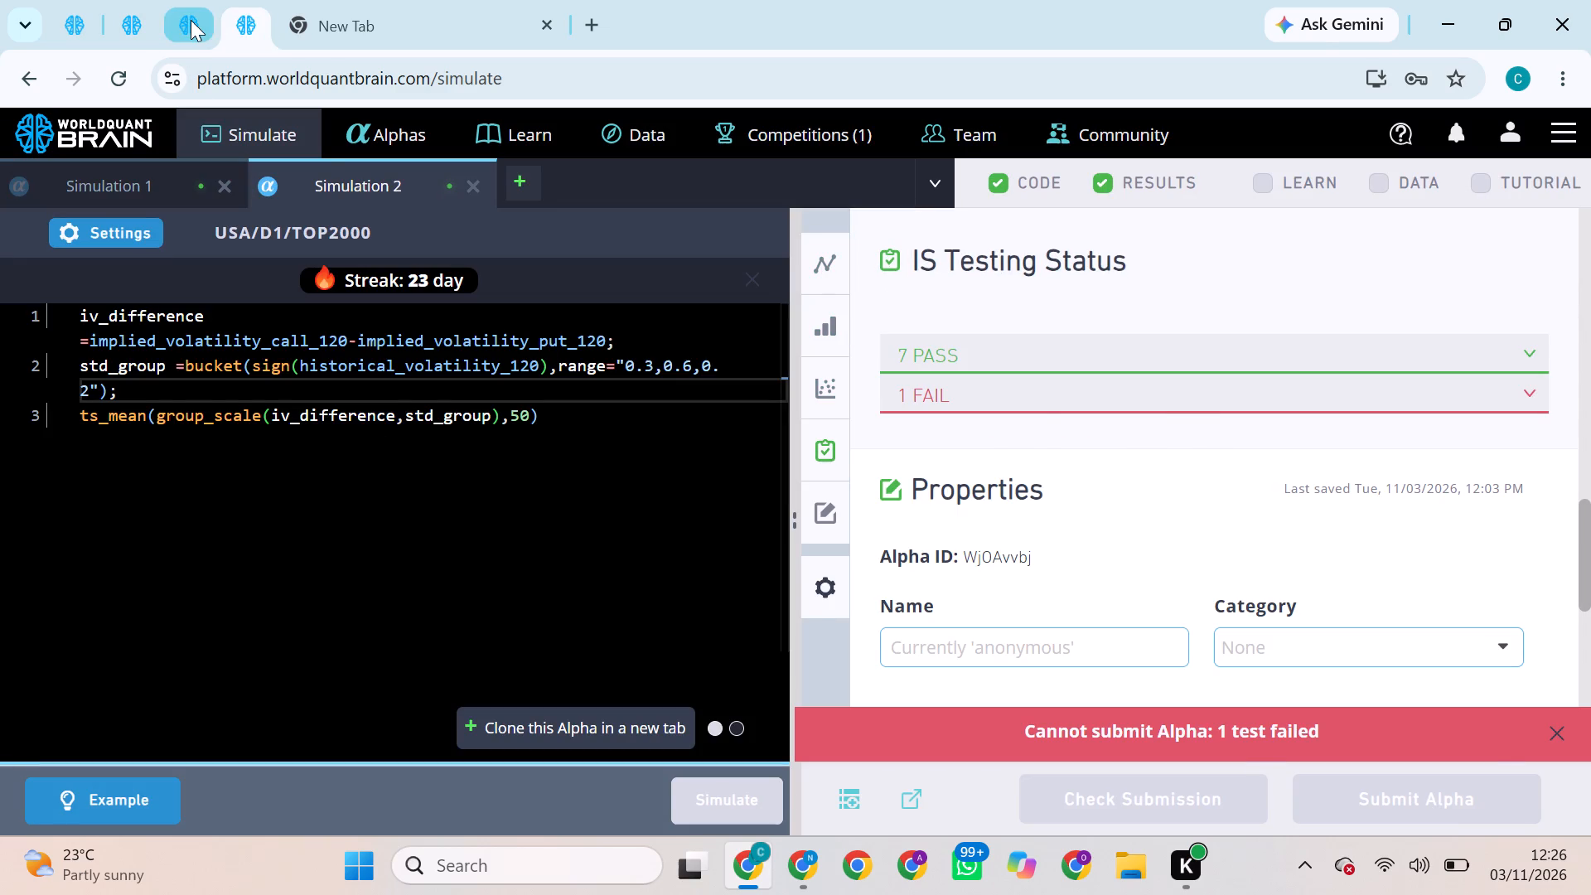
# Once the TOP200 iv_difference simulation finishes, set its neutralization to Industry, apply the settings and rerun the simulation.
pyautogui.click(191, 20)
pyautogui.click(144, 26)
pyautogui.click(72, 24)
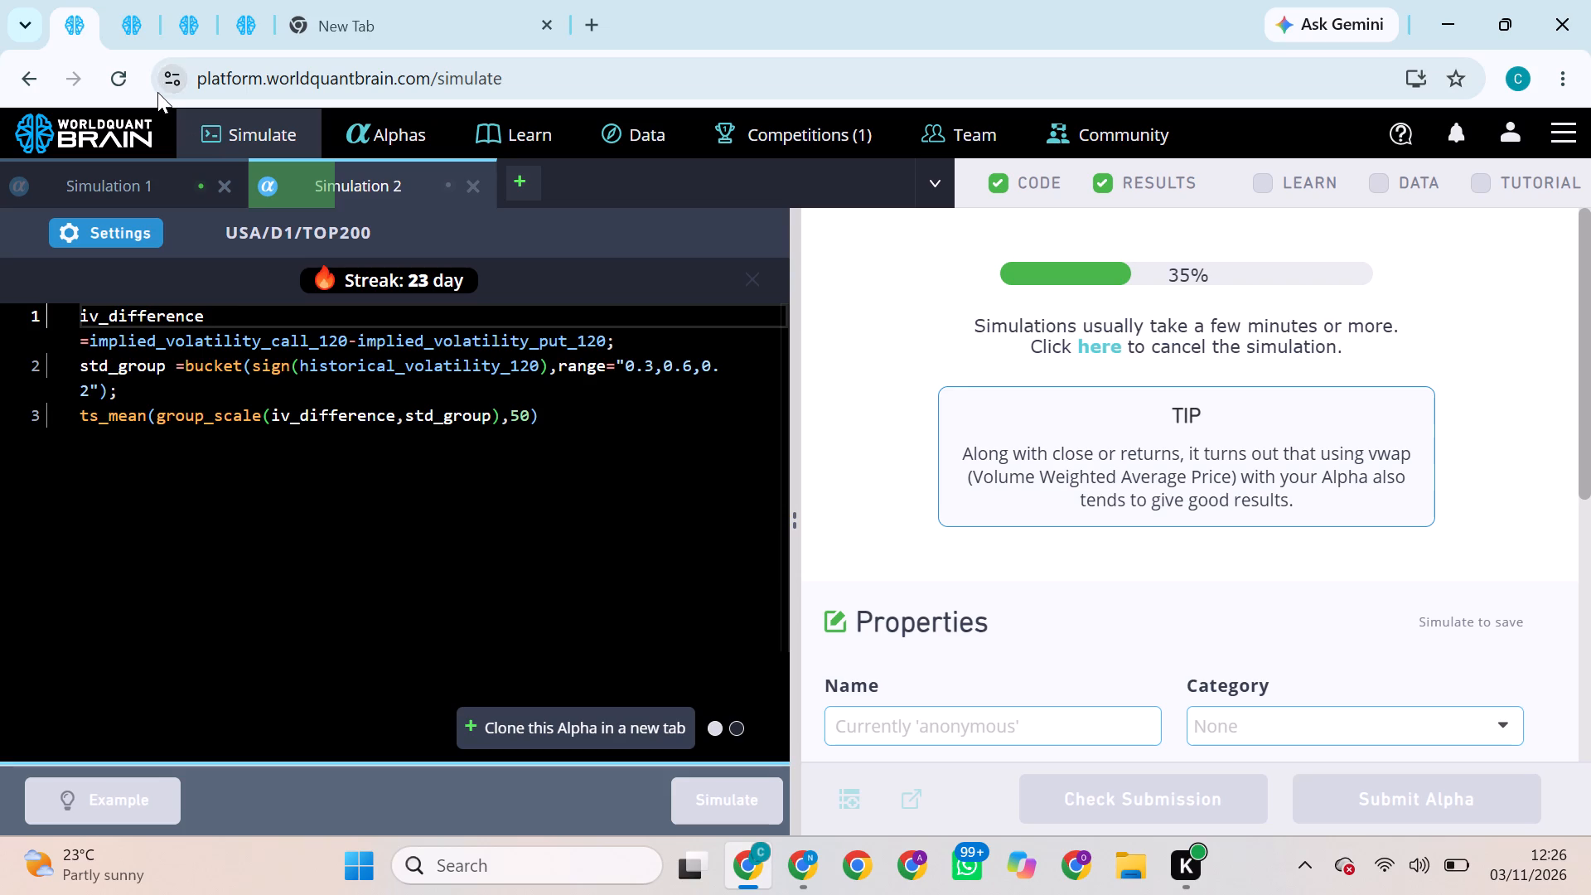
pyautogui.click(143, 21)
pyautogui.click(70, 0)
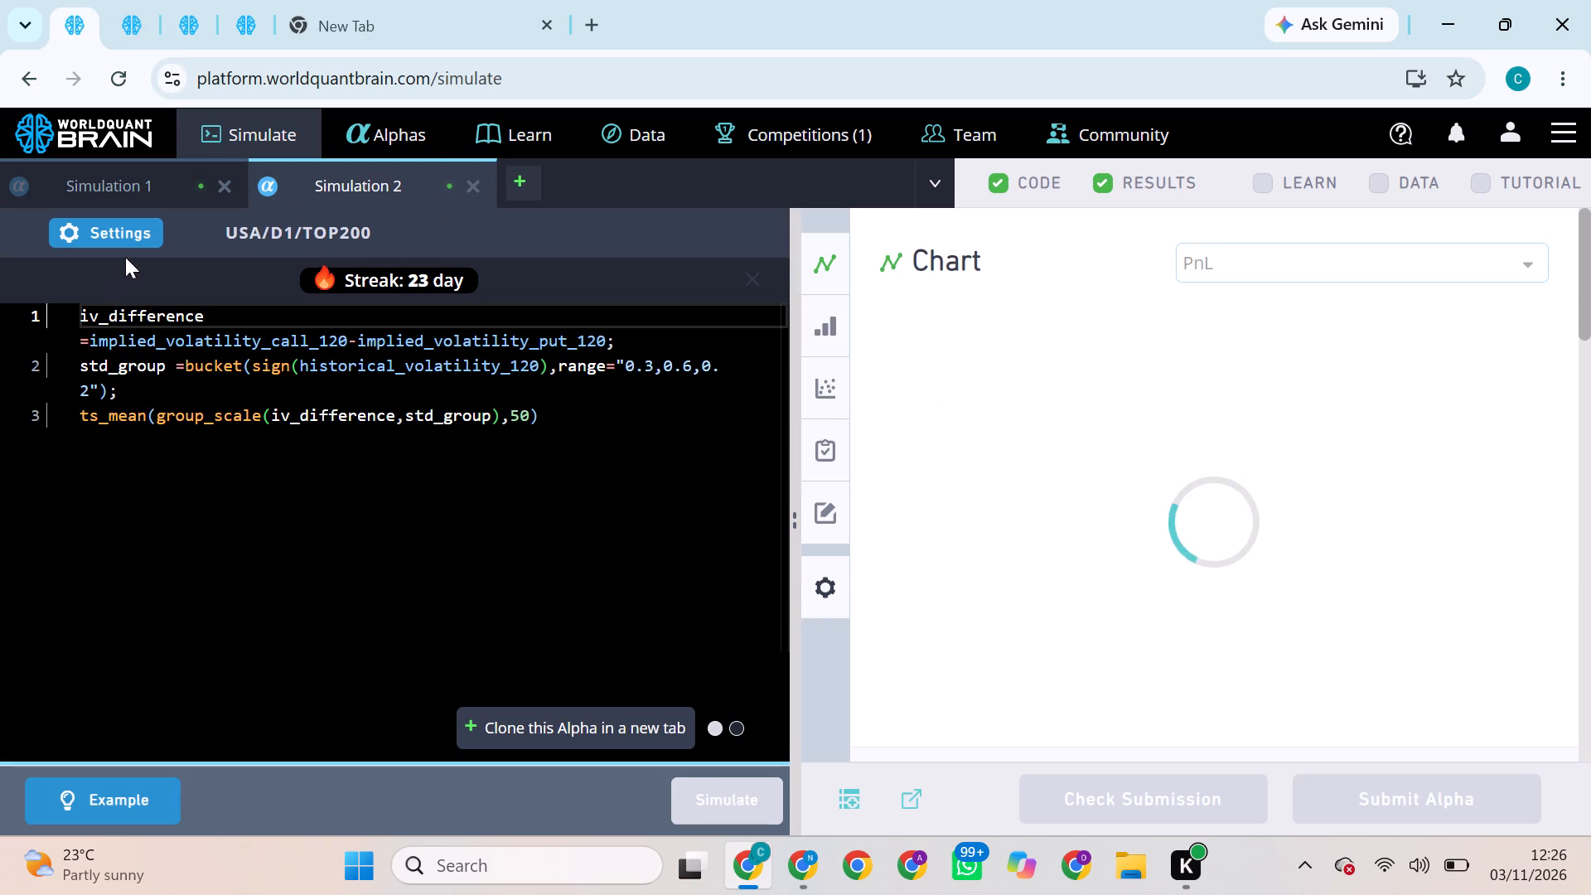
pyautogui.click(137, 225)
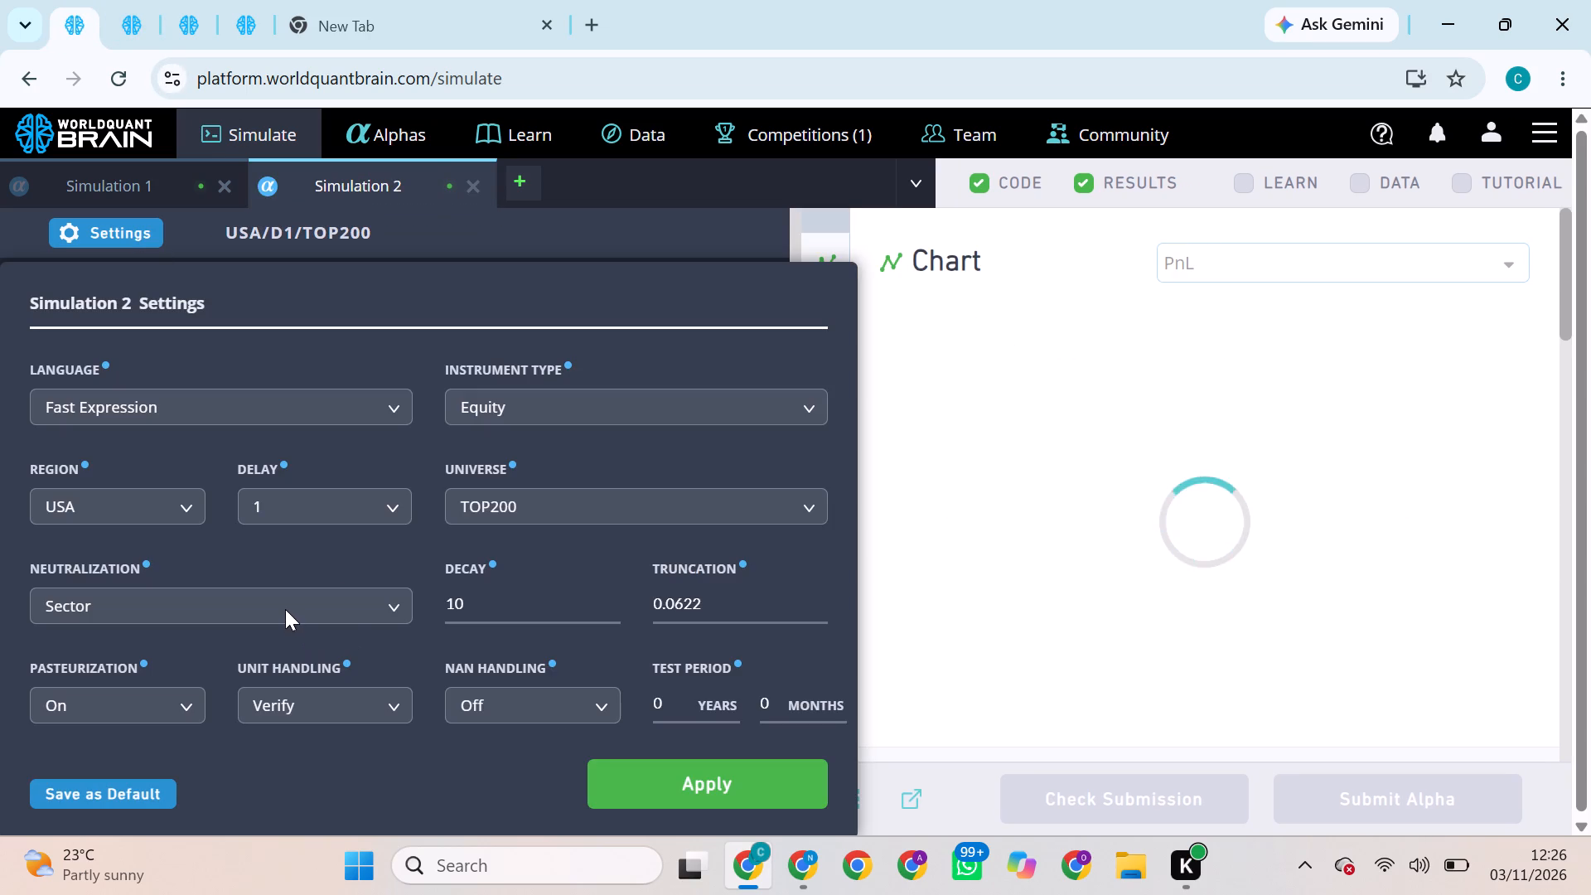
pyautogui.click(285, 609)
pyautogui.moveTo(171, 780); pyautogui.dragTo(171, 770)
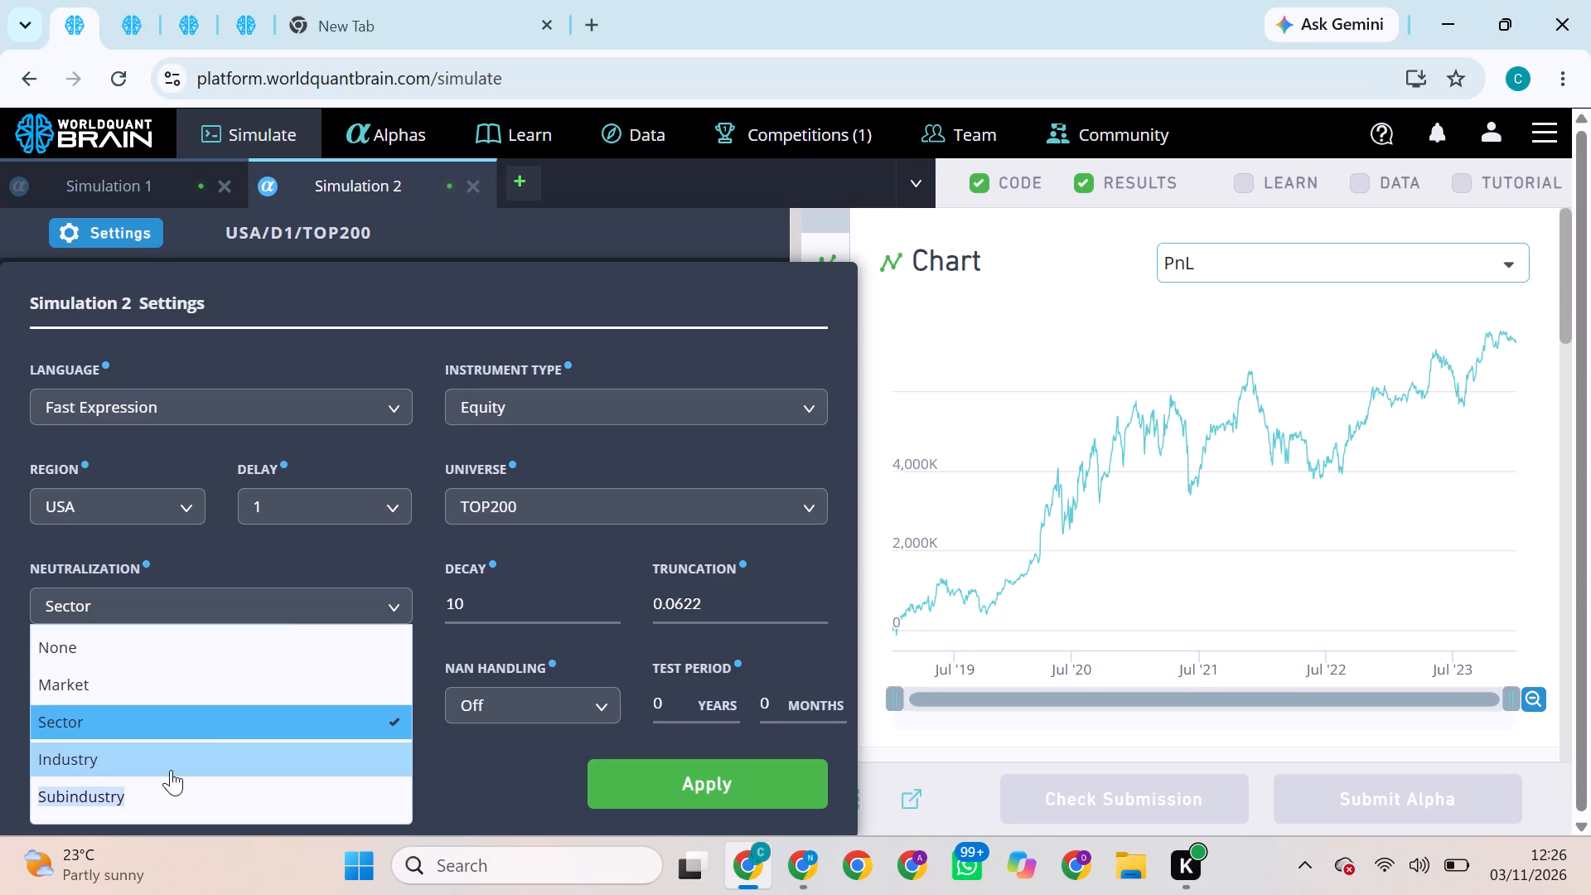
pyautogui.moveTo(171, 770); pyautogui.dragTo(173, 764)
pyautogui.click(173, 764)
pyautogui.click(780, 776)
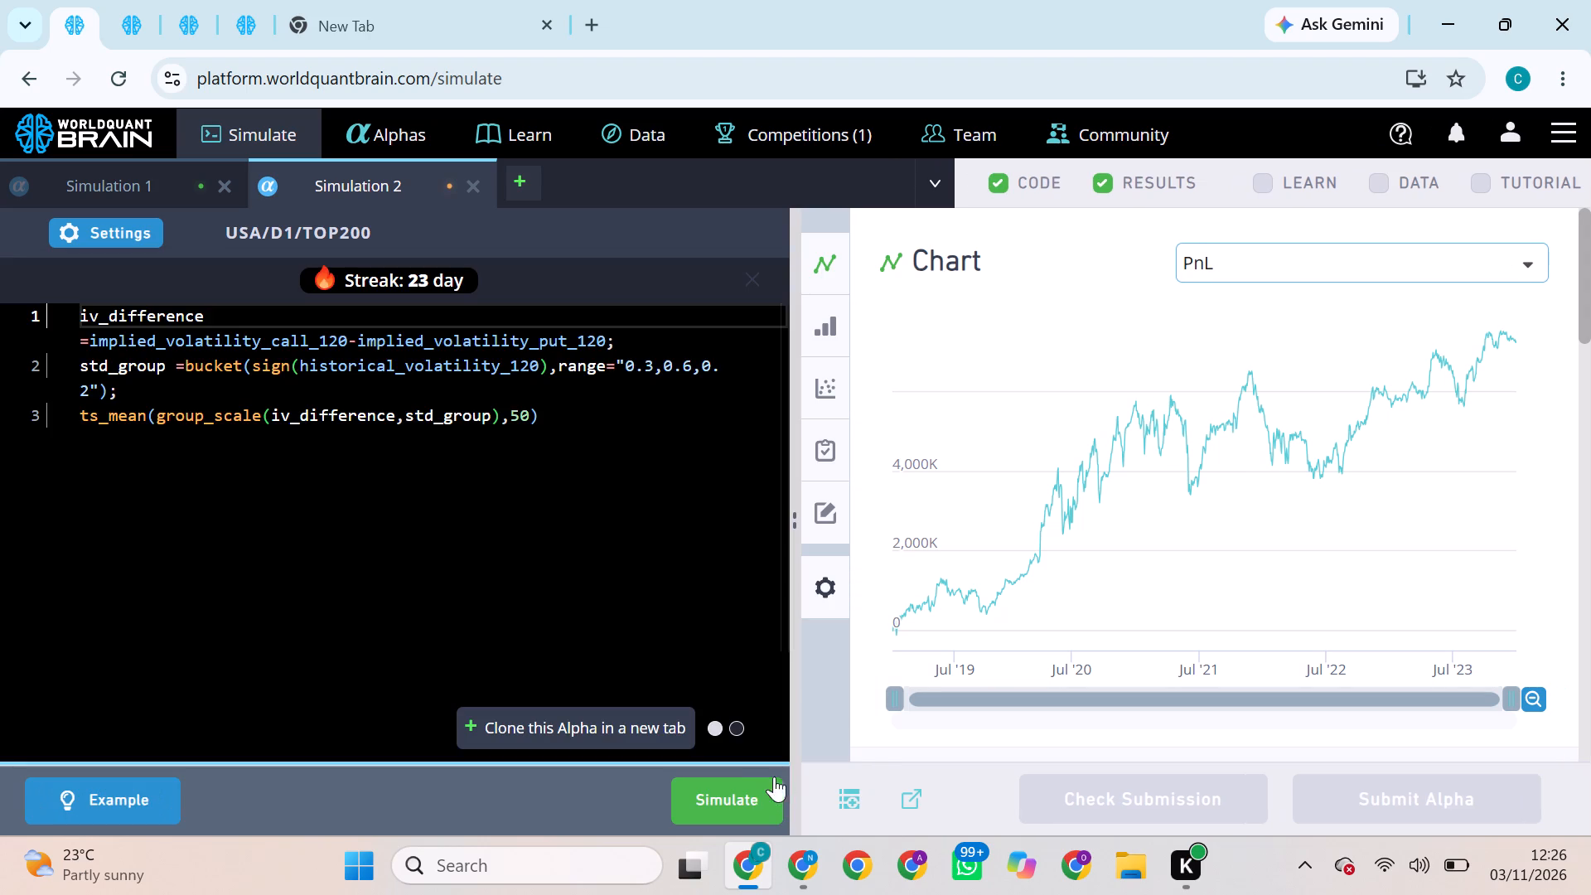
pyautogui.click(754, 783)
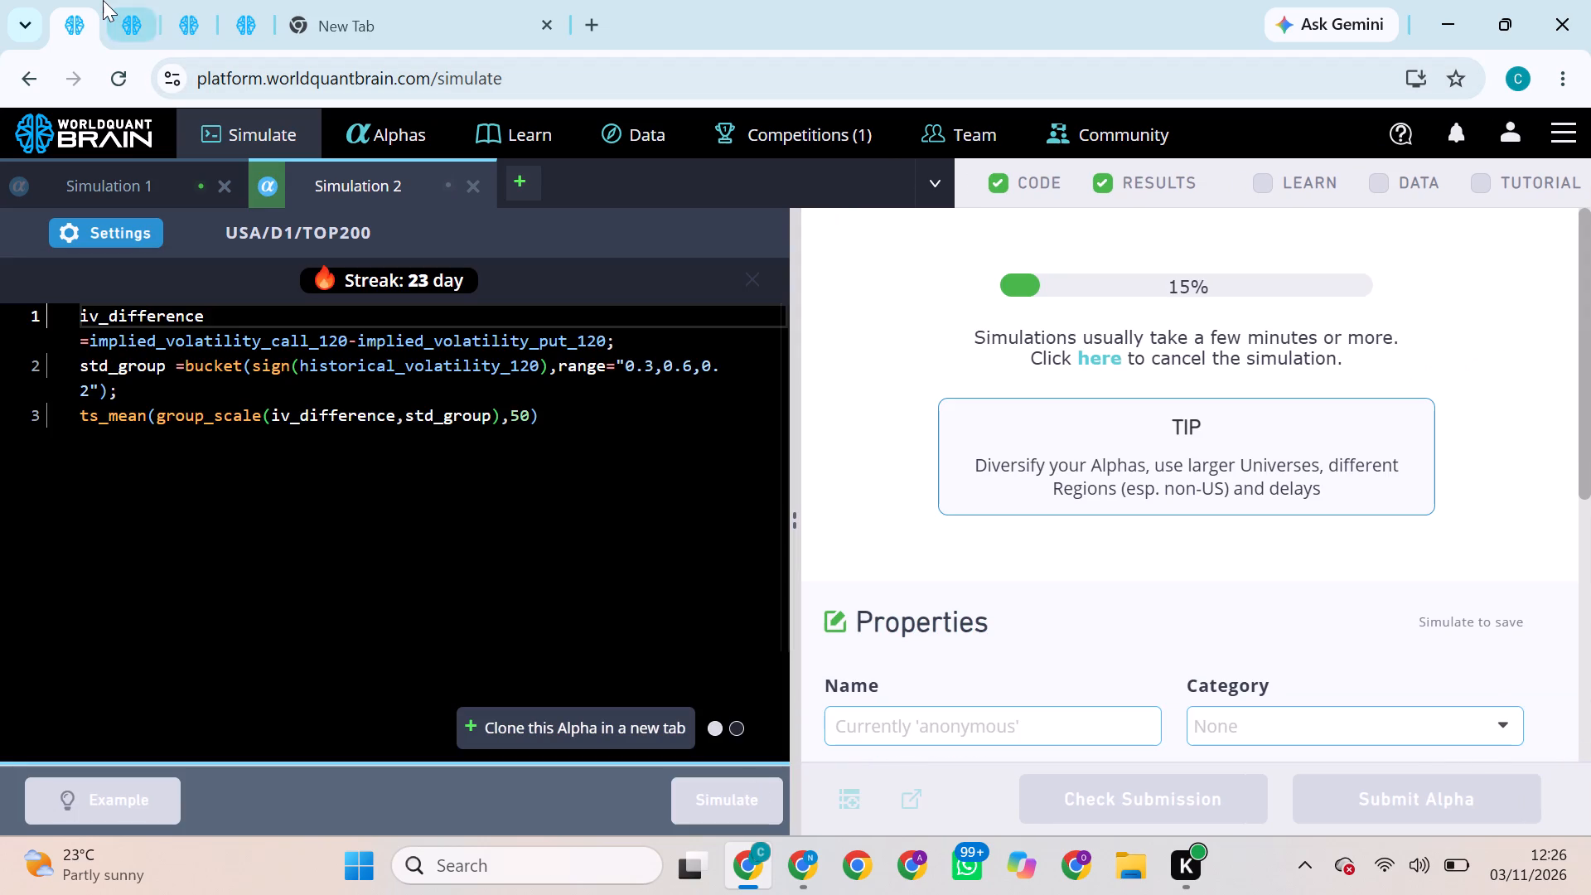
# Reveal the test period results of the finished implied_volatility_call_30 alpha and try to submit it.
pyautogui.click(103, 0)
pyautogui.click(103, 0)
pyautogui.click(114, 3)
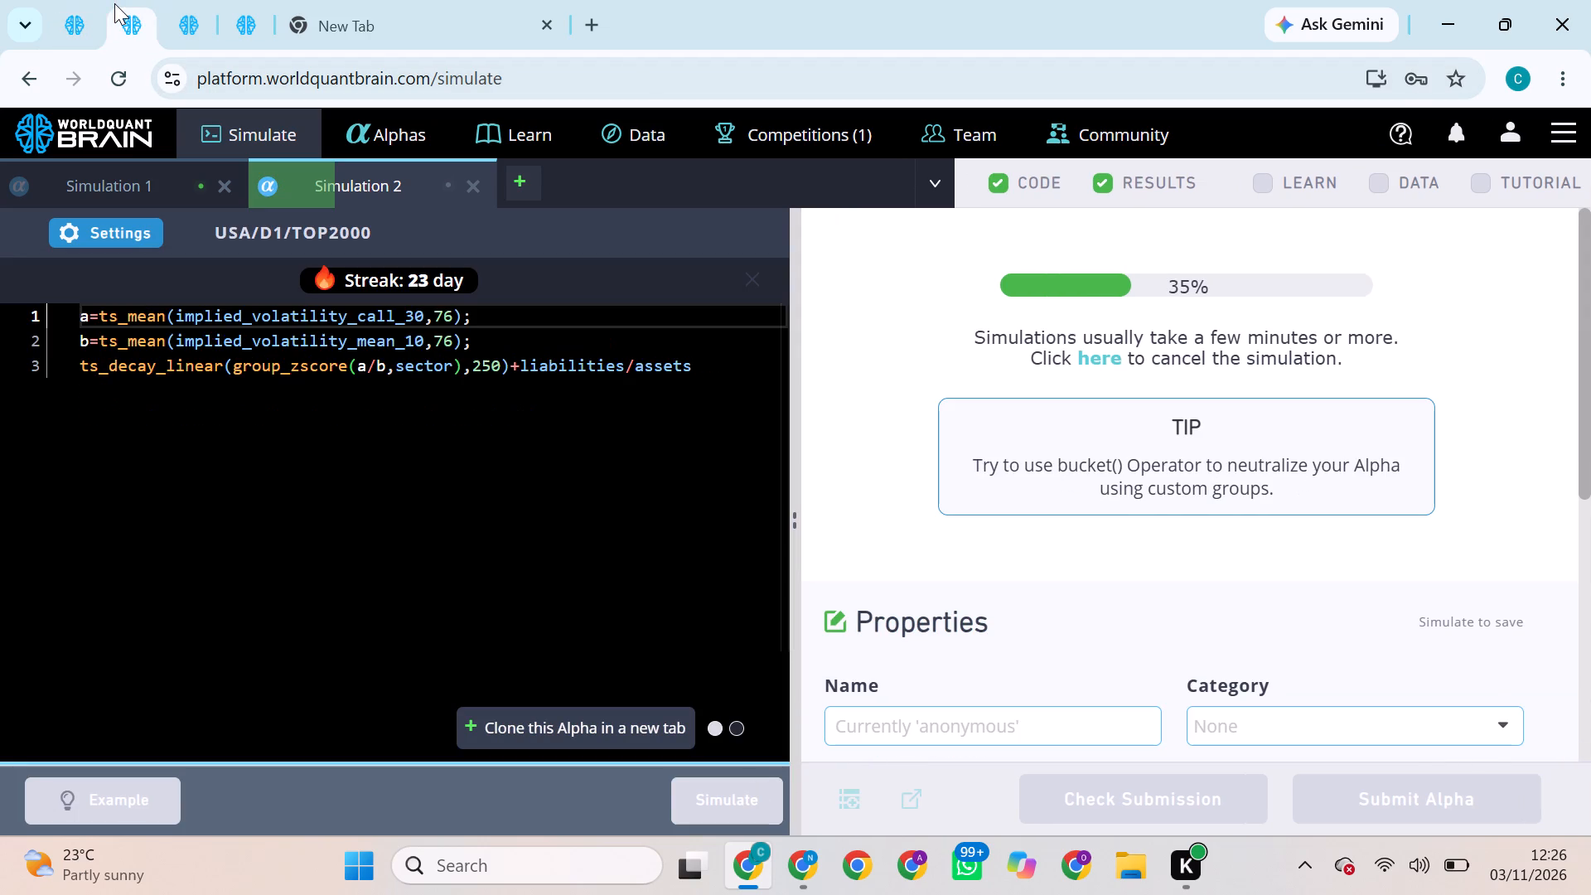
pyautogui.click(215, 11)
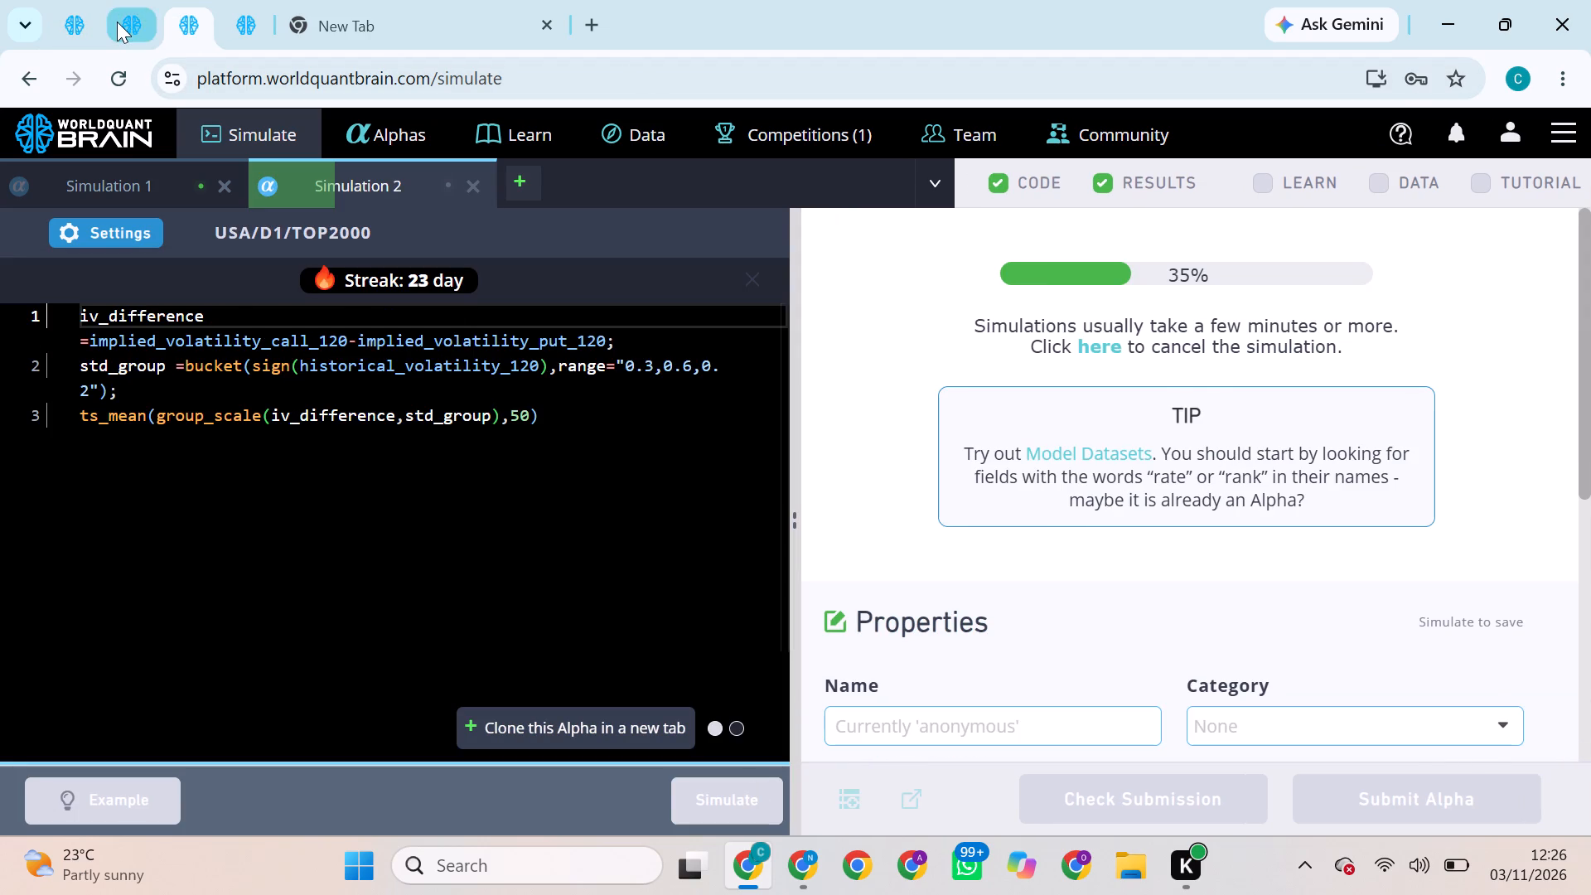
pyautogui.click(117, 22)
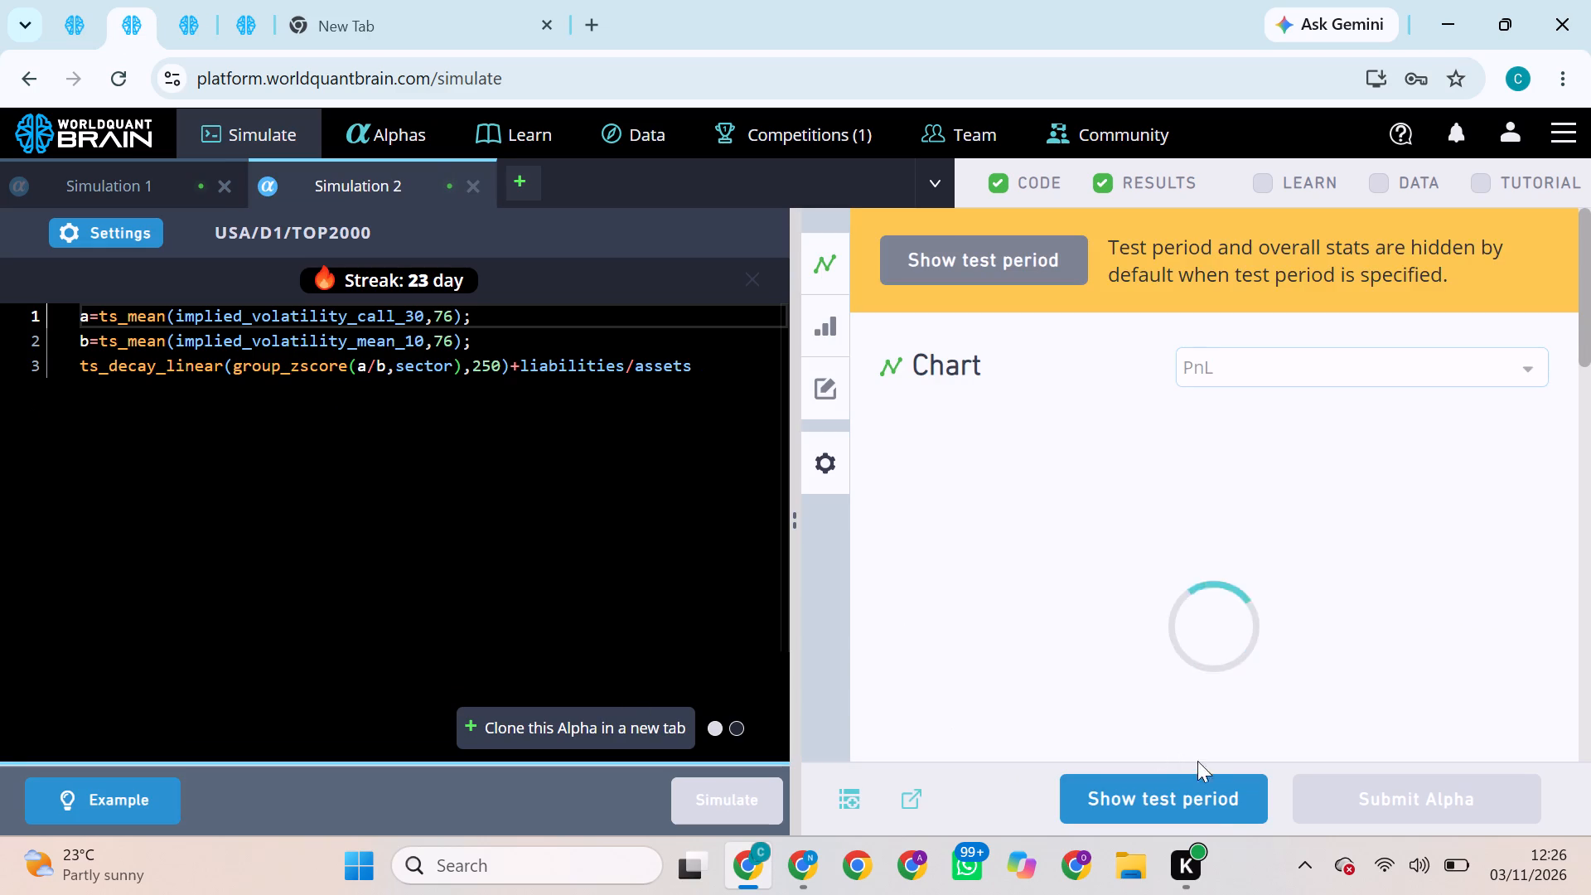
pyautogui.click(1202, 800)
pyautogui.click(1305, 791)
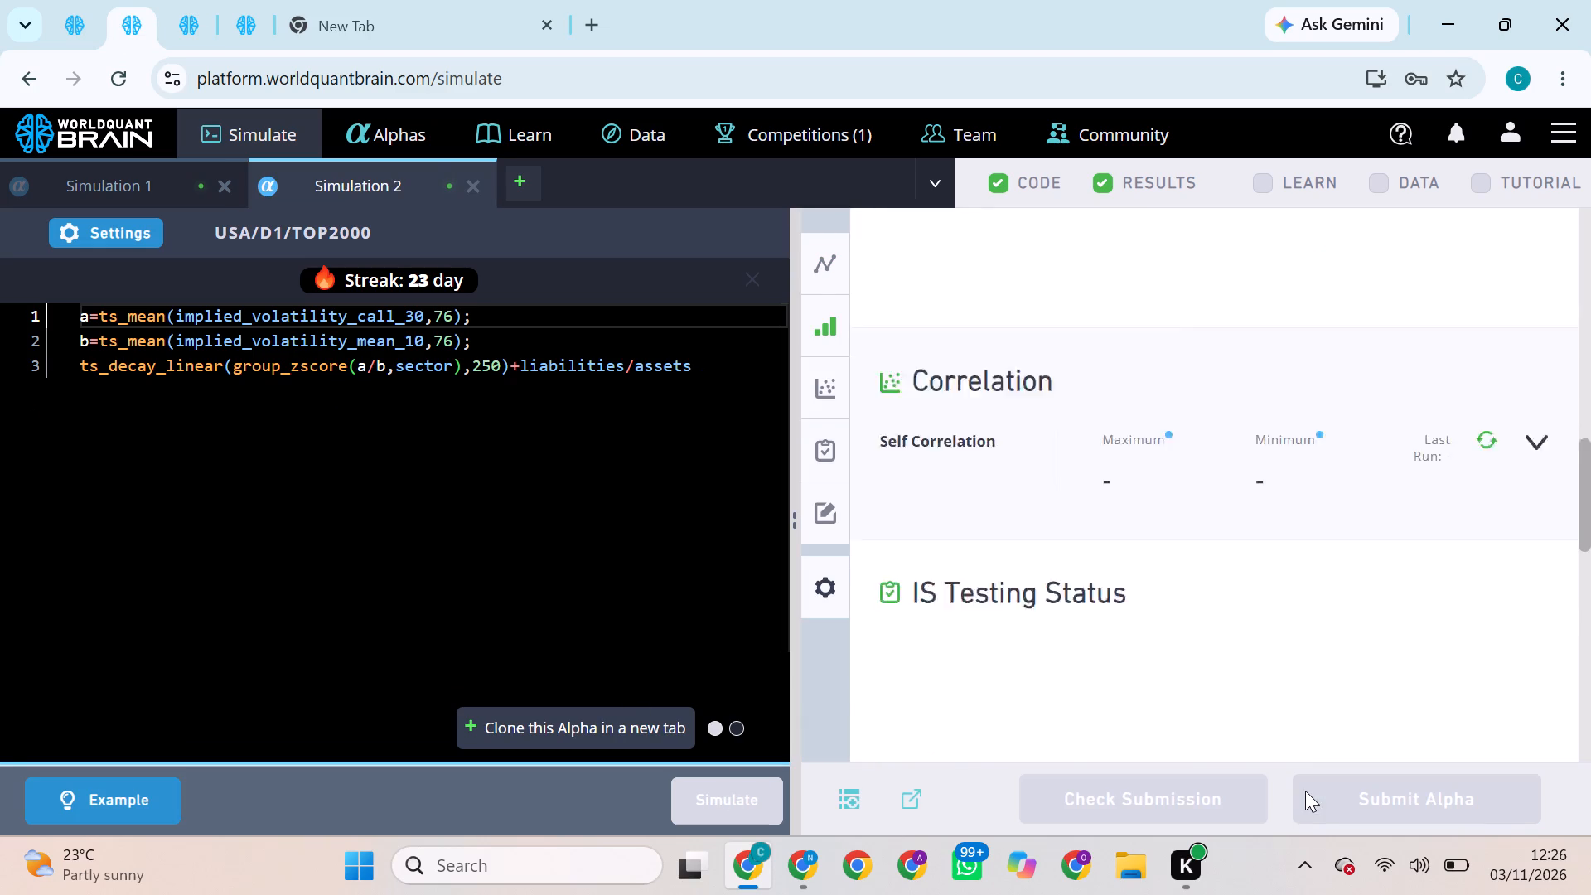
# Submit the newly simulated TOP2000 iv_difference alpha in the third browser tab.
pyautogui.click(61, 13)
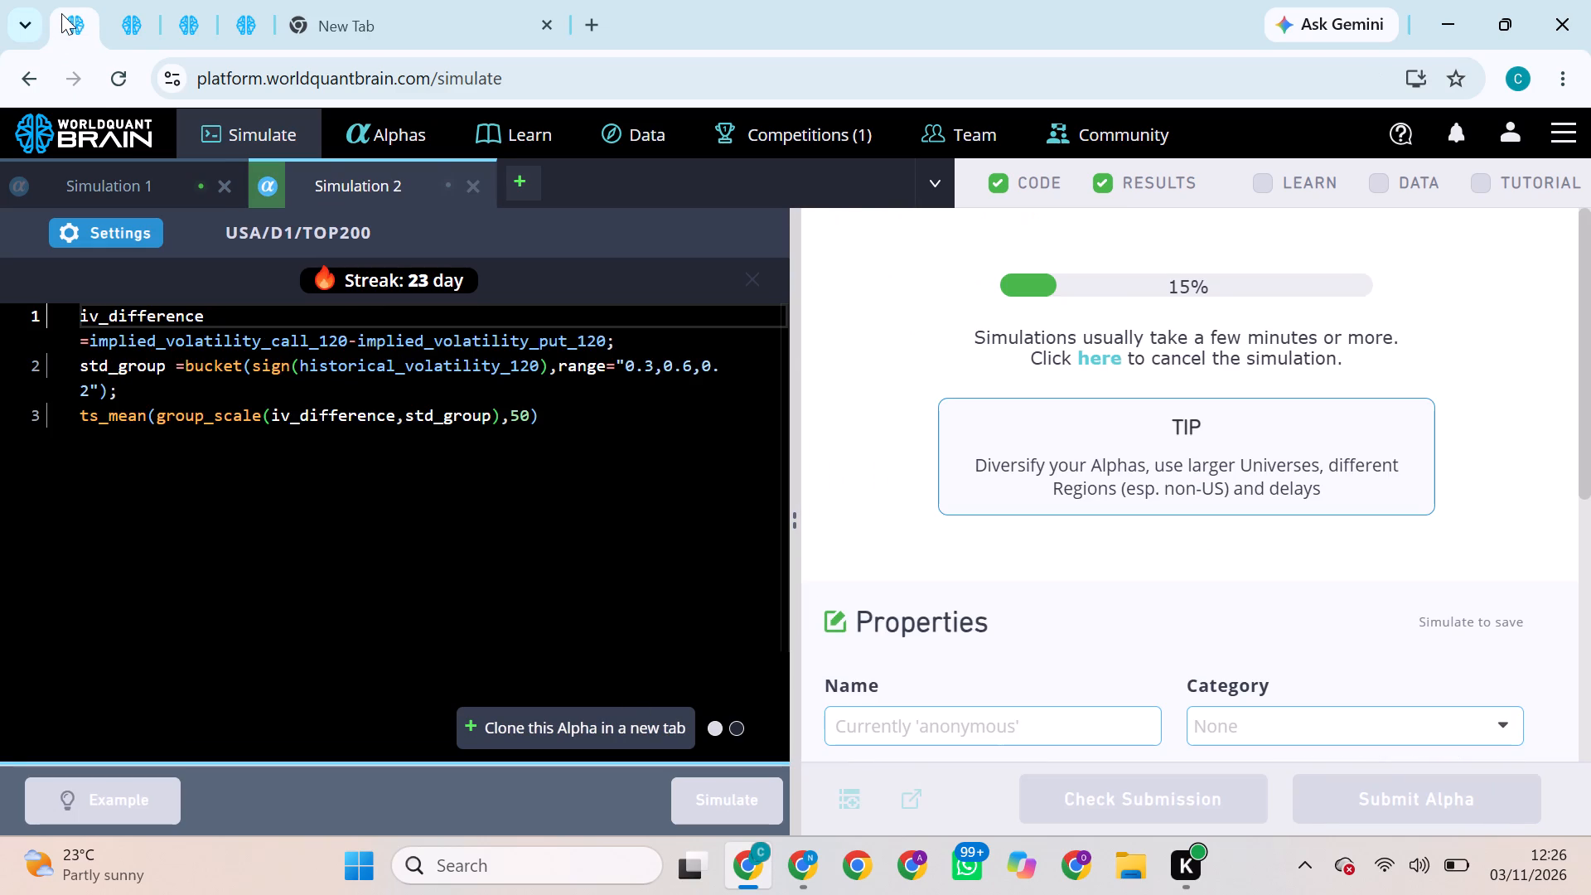
pyautogui.click(118, 18)
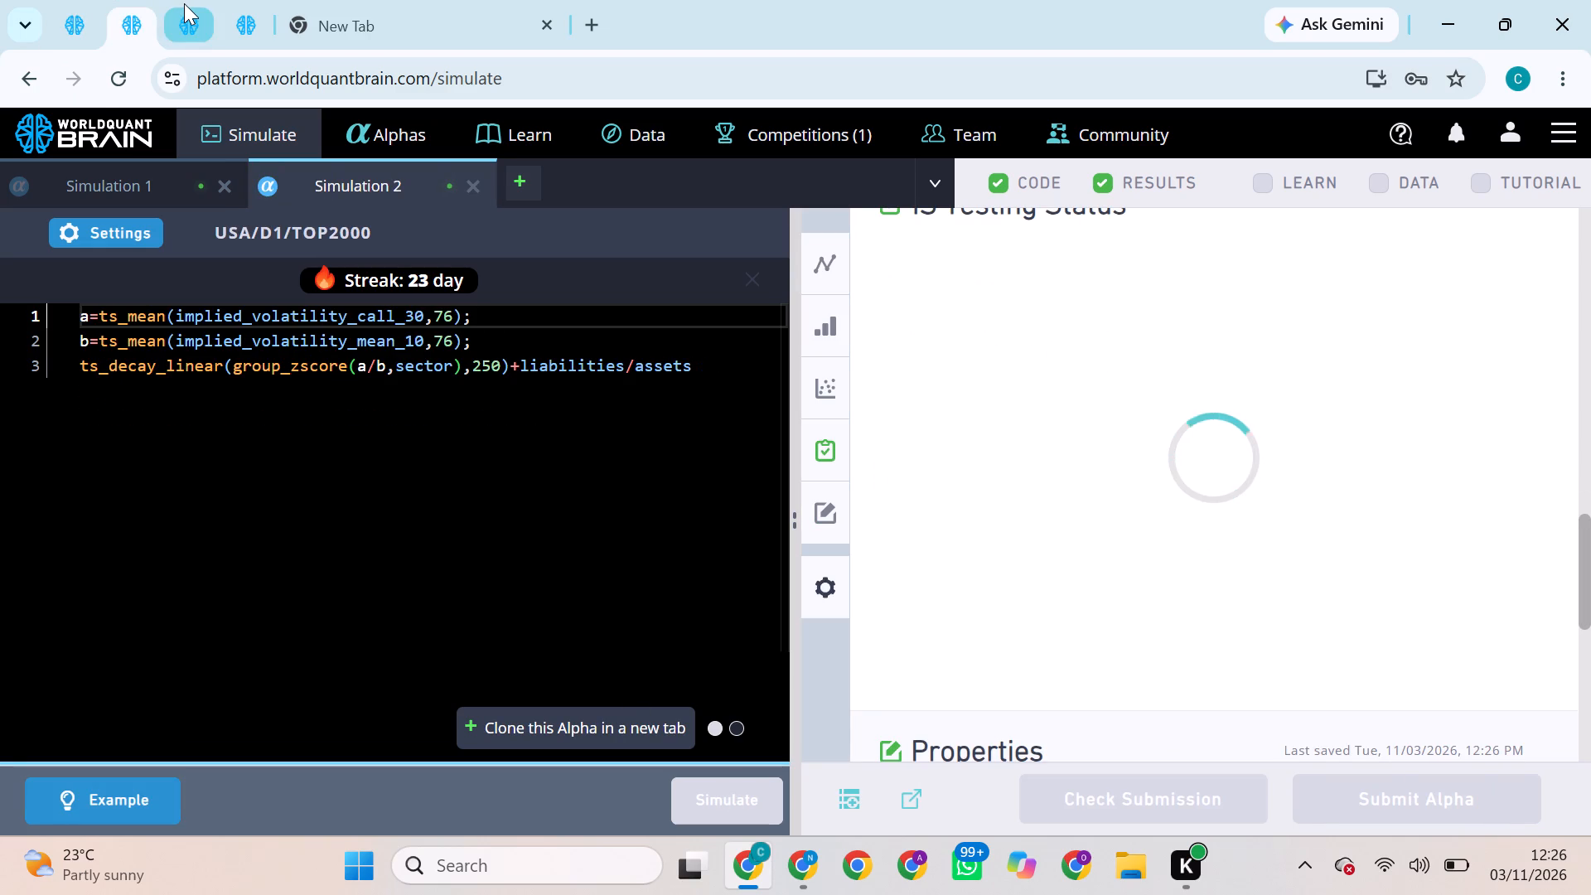
pyautogui.click(187, 3)
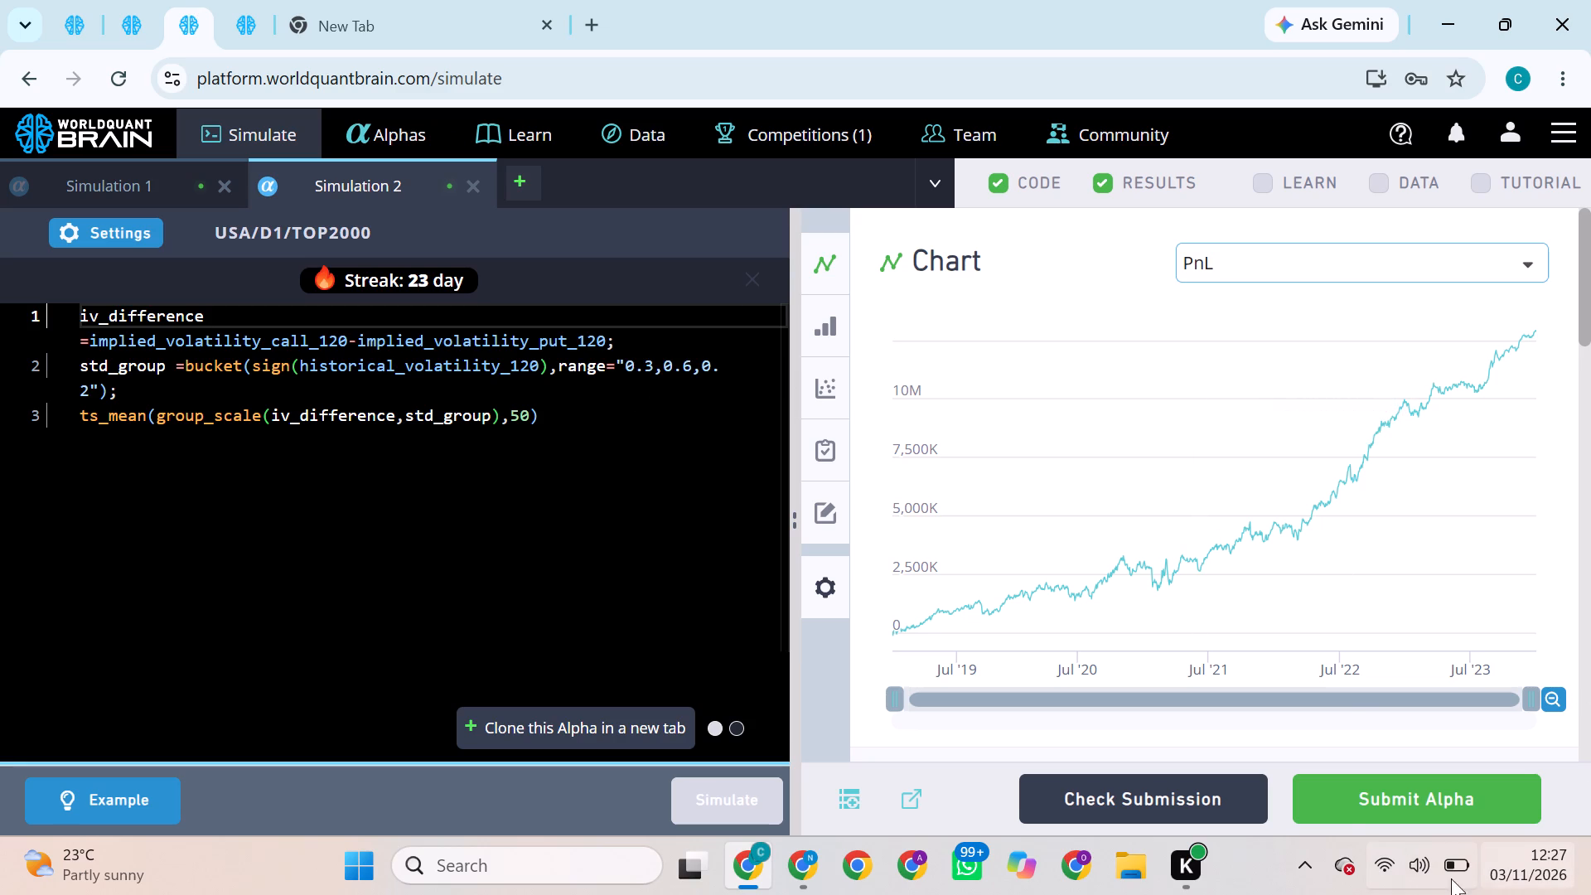
pyautogui.click(1387, 783)
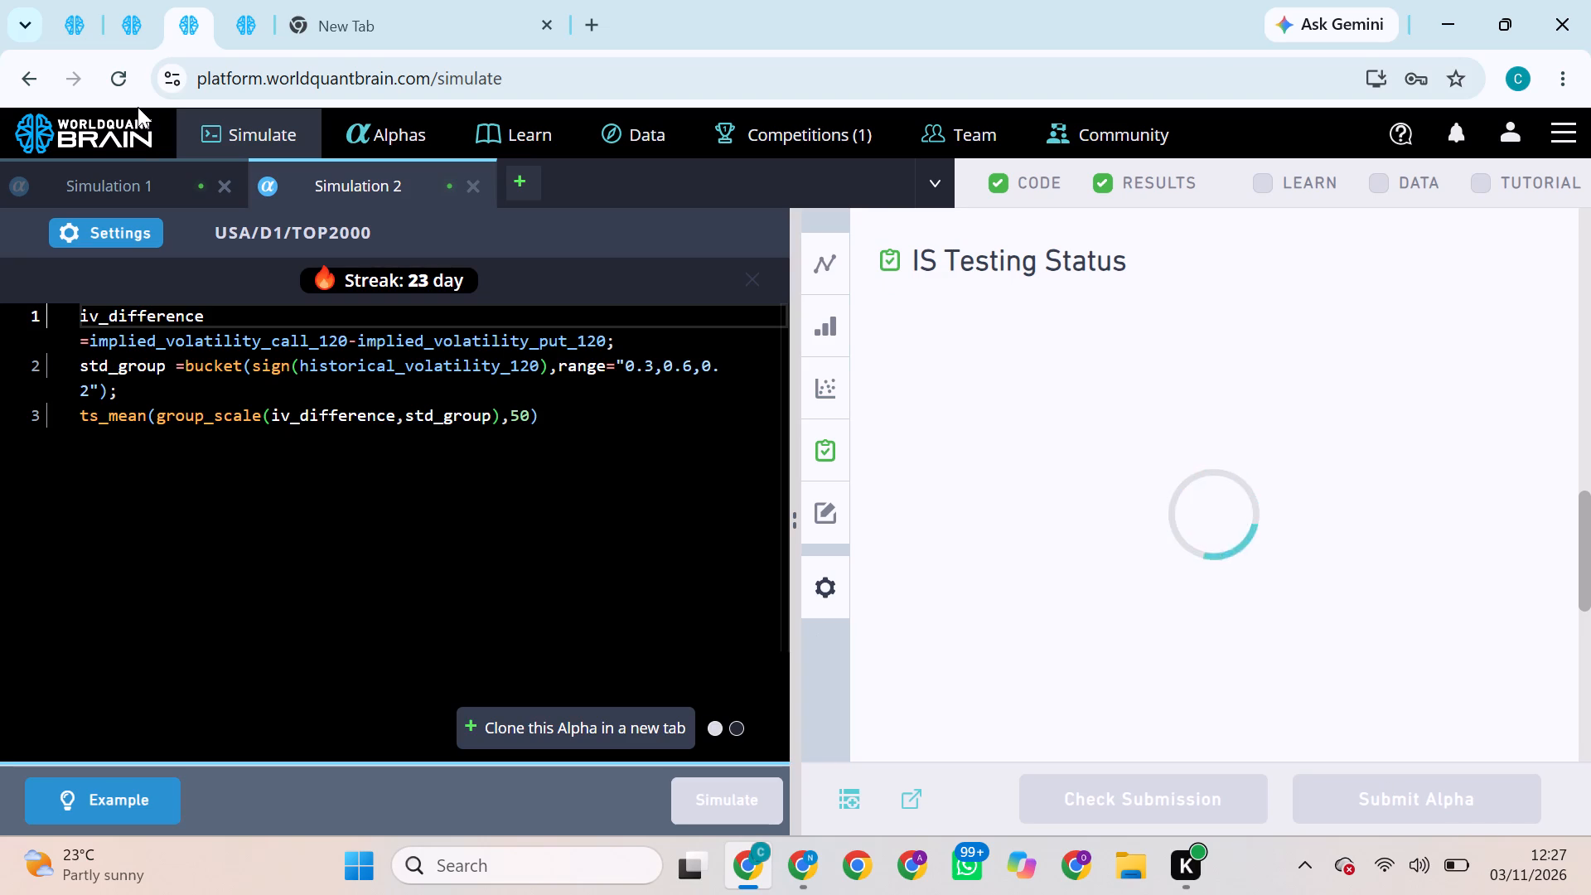
# Set the neutralization of the implied_volatility_call_30 alpha to Subindustry, apply the settings and rerun its simulation.
pyautogui.click(67, 28)
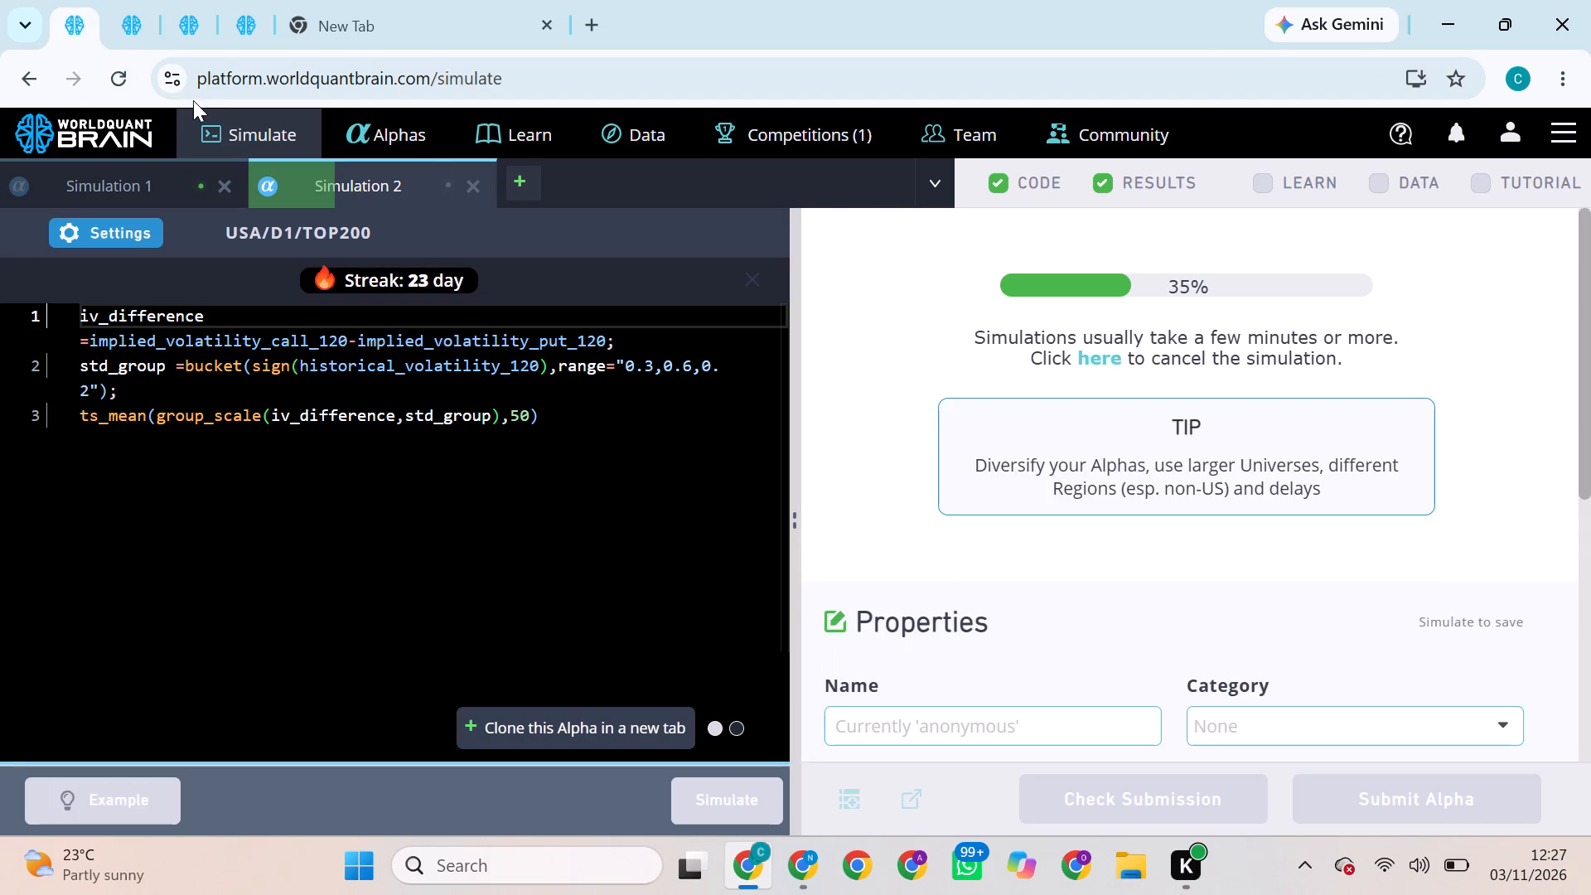
pyautogui.click(138, 25)
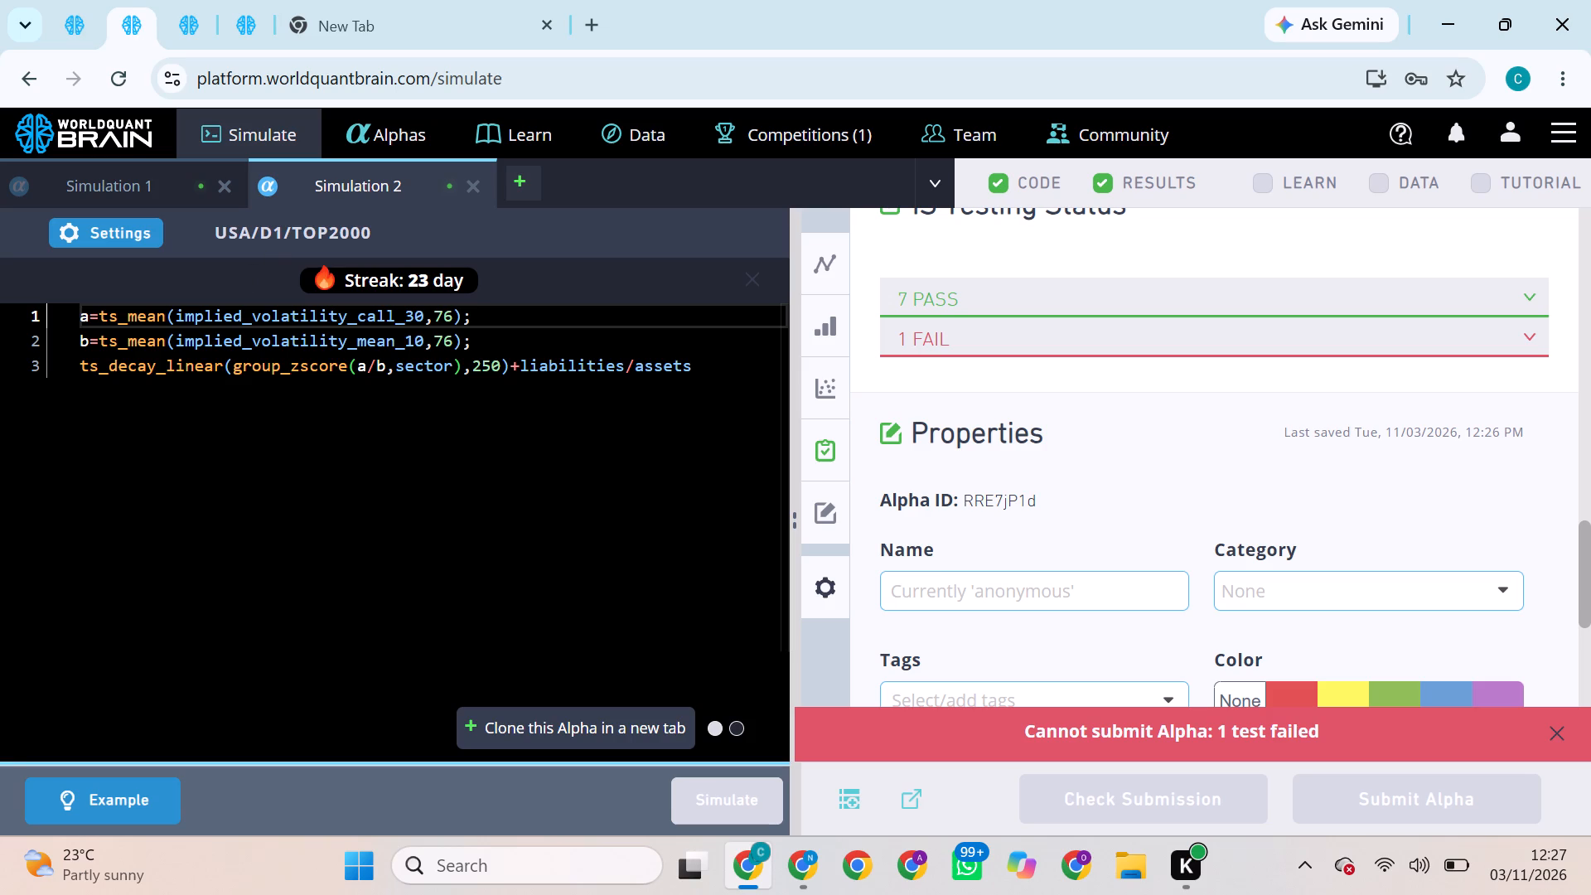
pyautogui.click(127, 235)
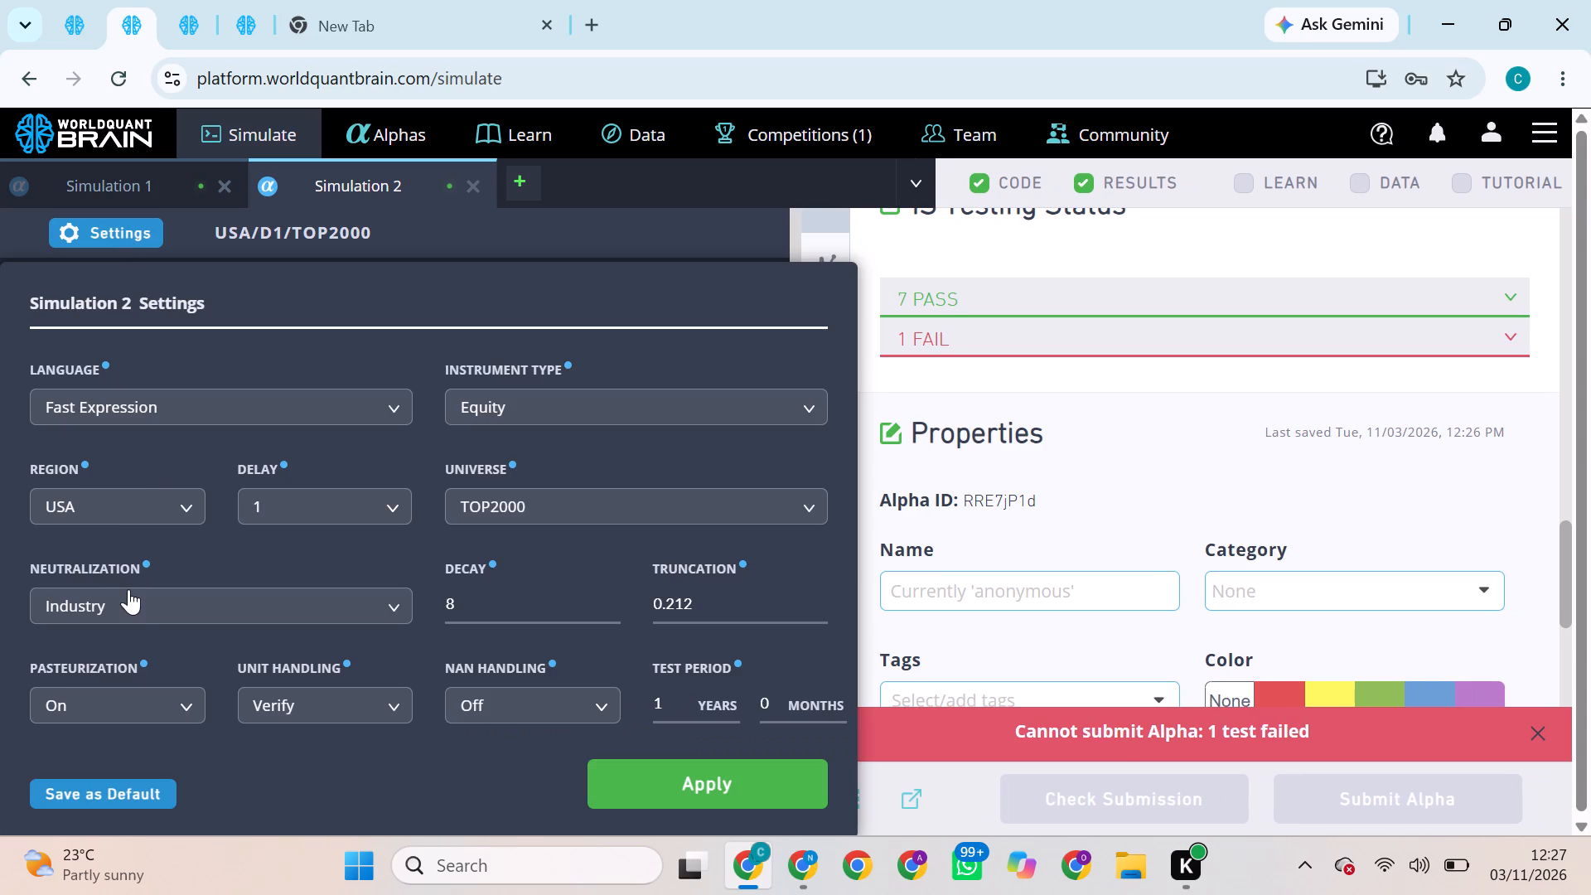
pyautogui.click(132, 610)
pyautogui.click(105, 809)
pyautogui.click(756, 785)
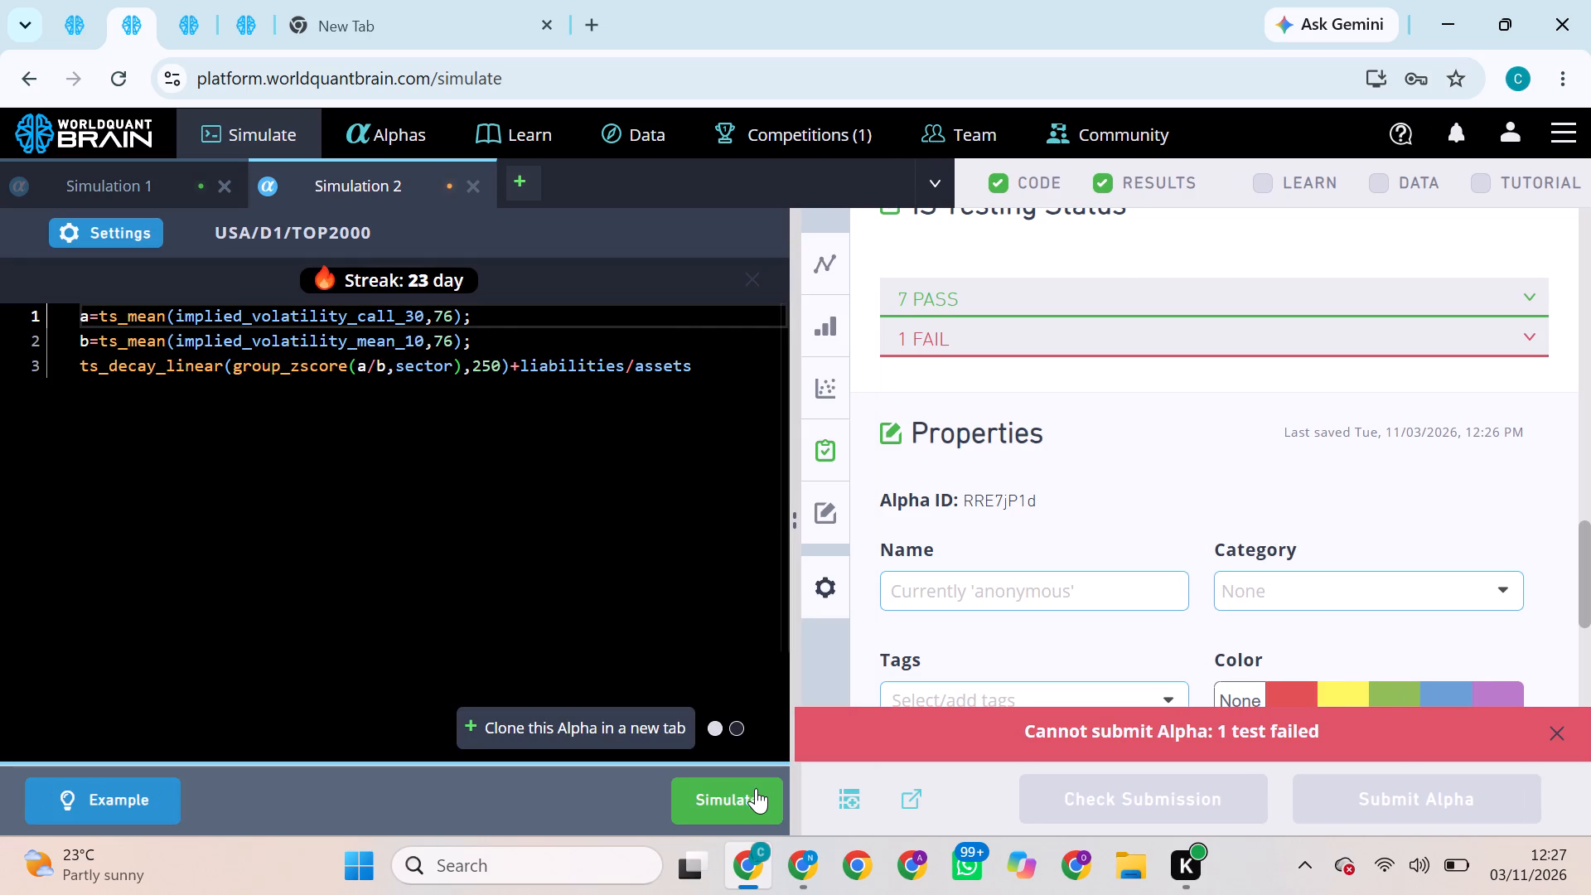
pyautogui.click(747, 807)
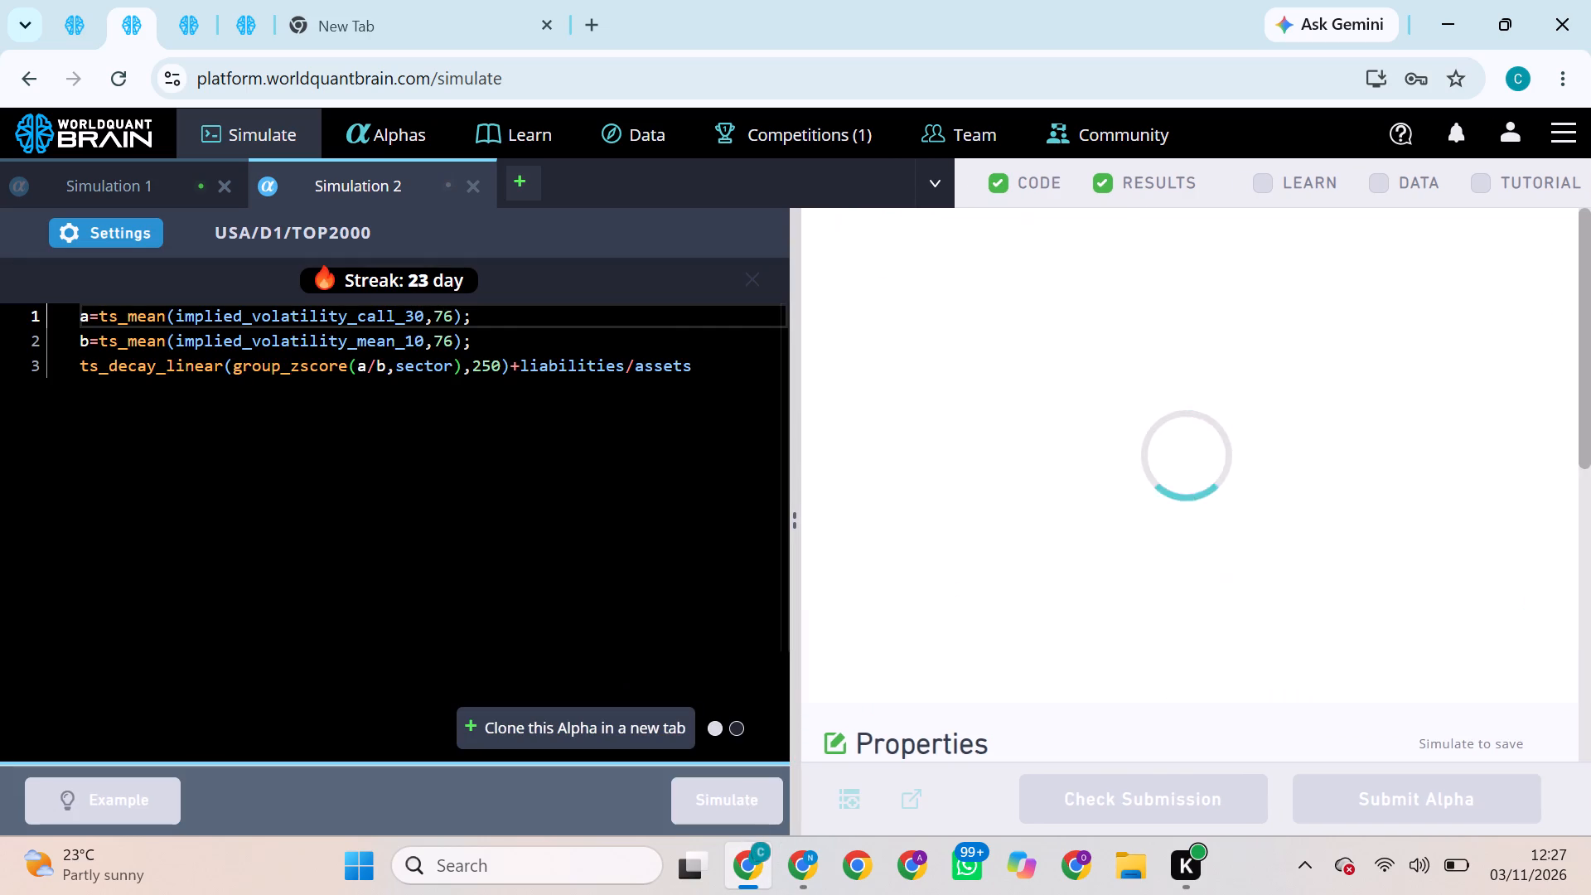
# Set the neutralization of the finished TOP200 iv_difference alpha to Subindustry, apply the settings and rerun its simulation.
pyautogui.click(62, 0)
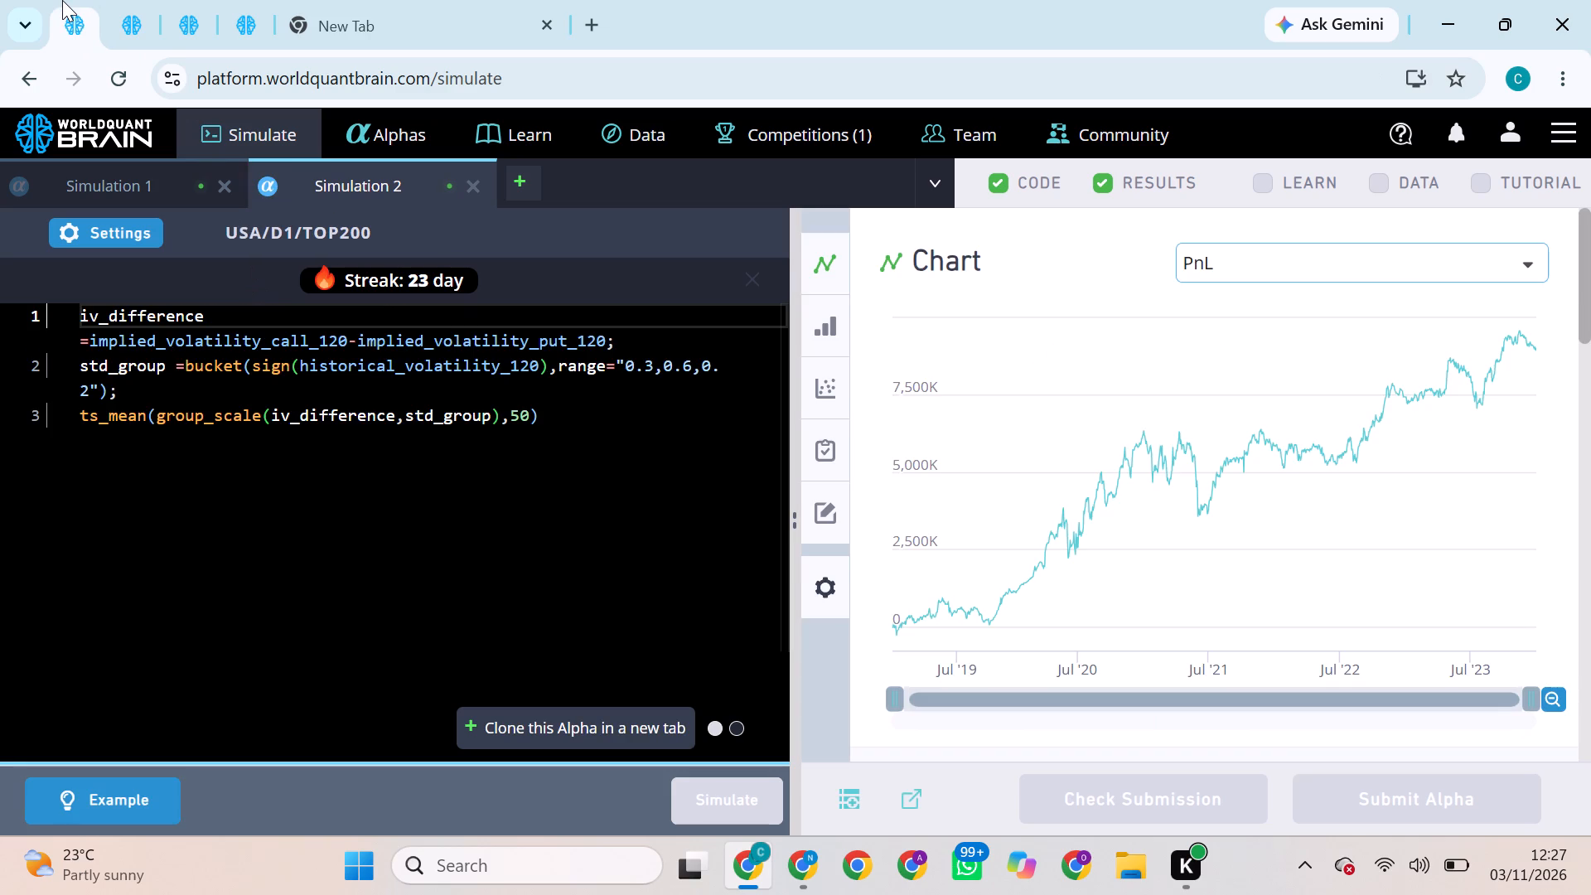
pyautogui.click(125, 245)
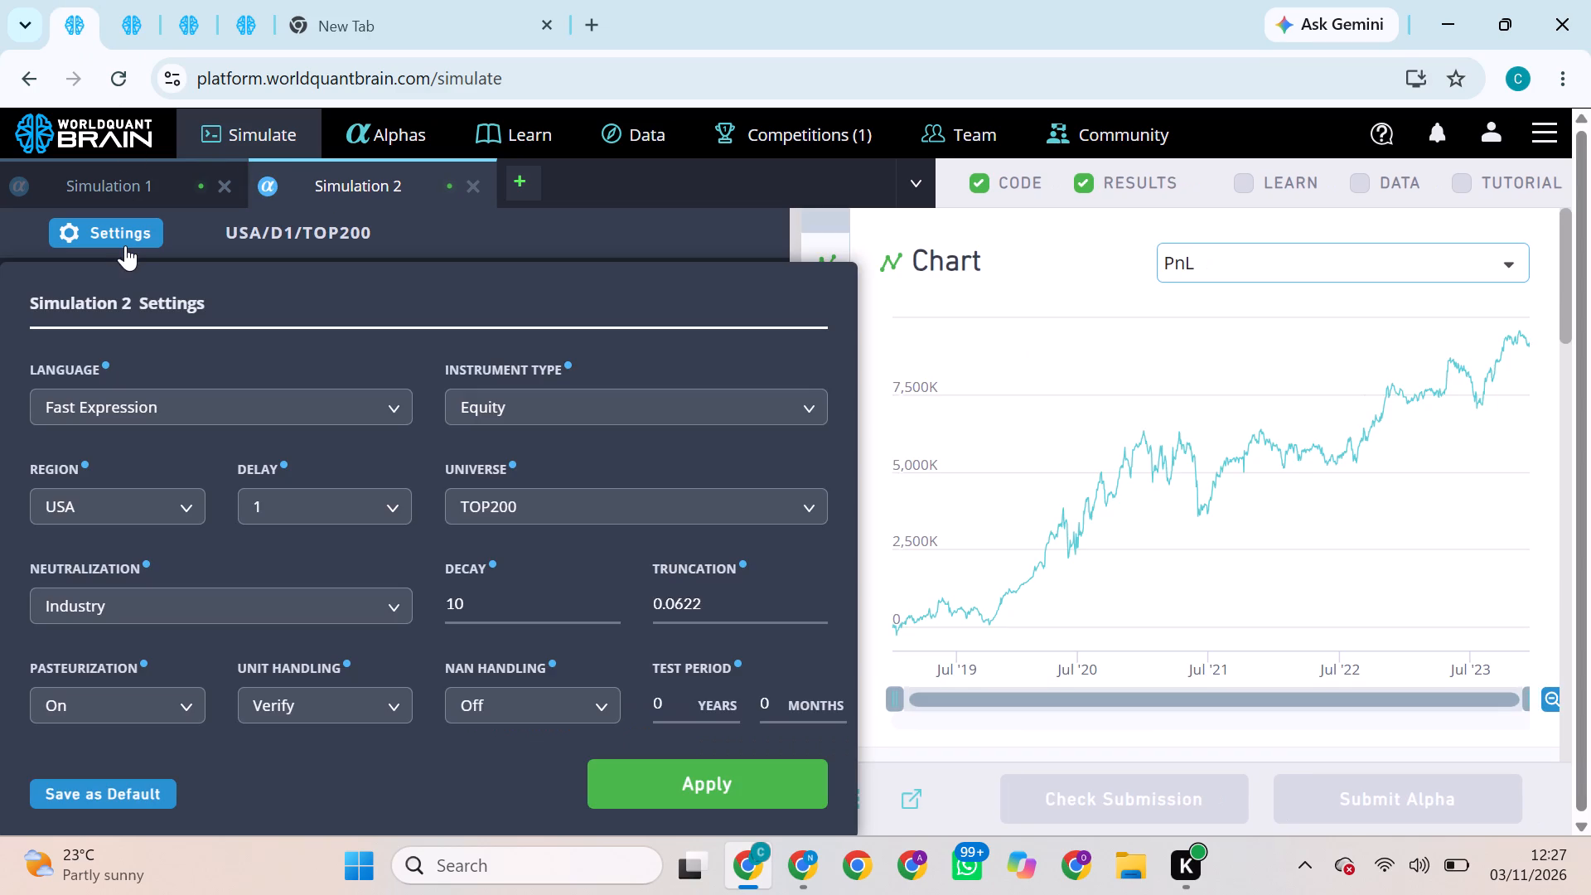
pyautogui.click(279, 598)
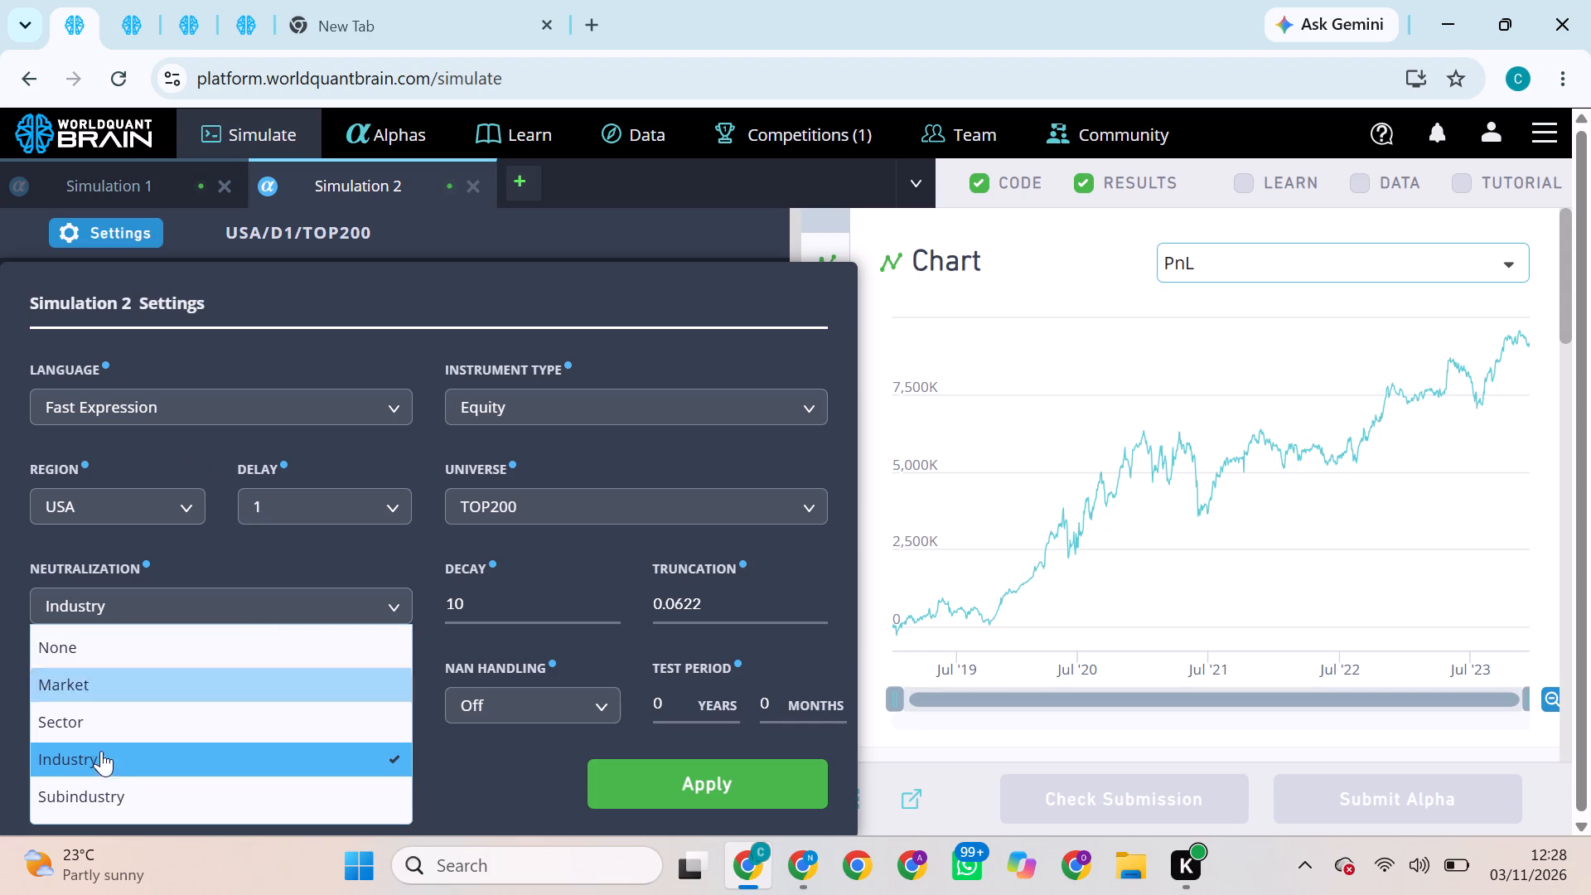
pyautogui.click(95, 792)
pyautogui.click(723, 801)
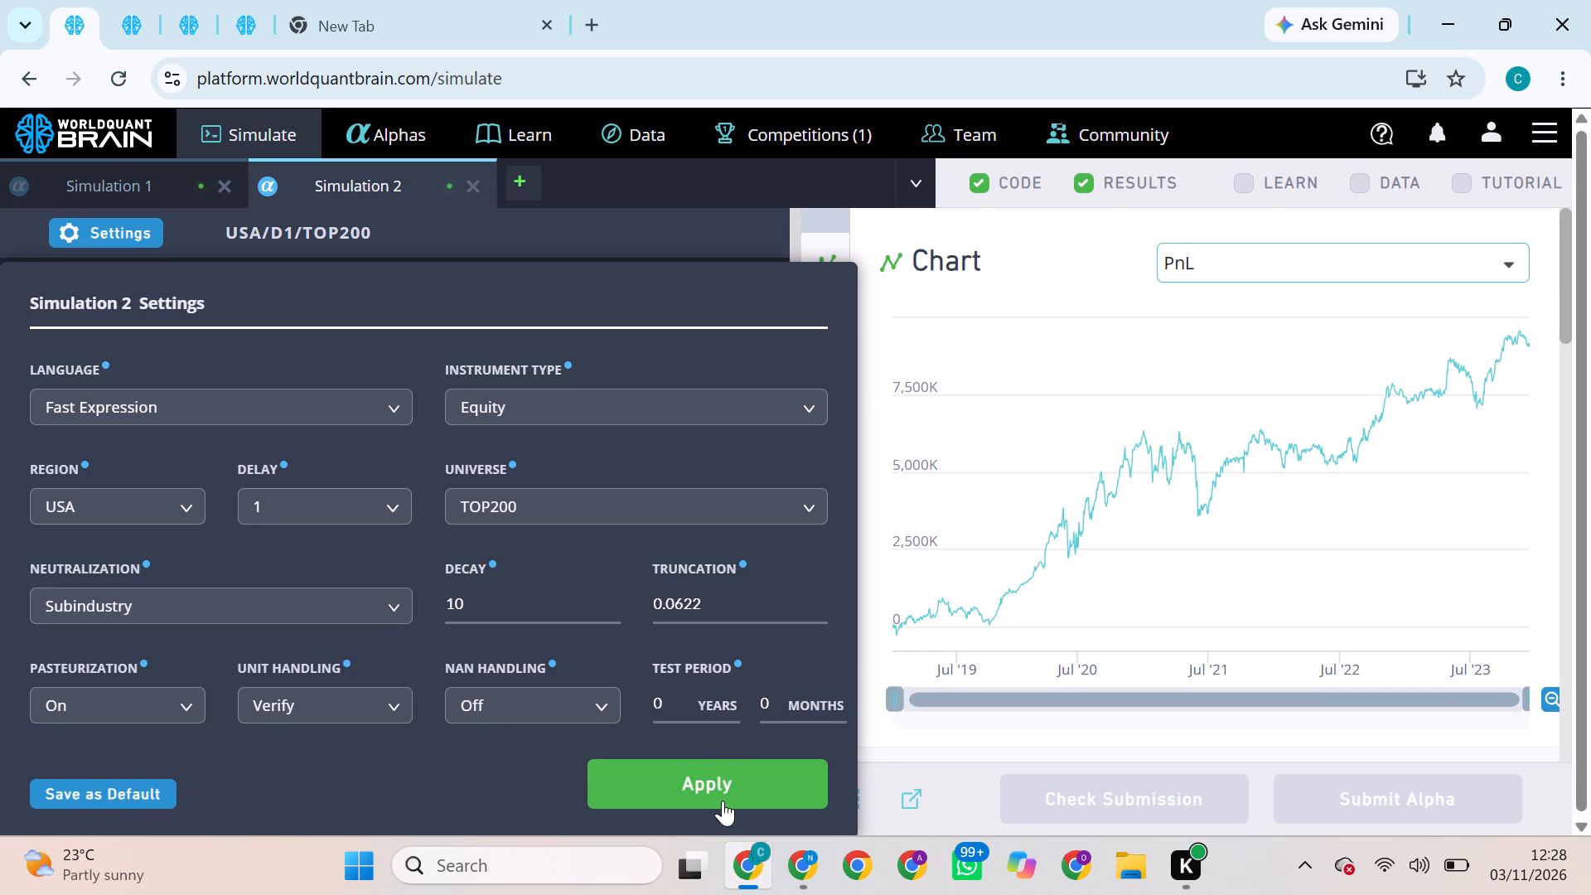
pyautogui.click(723, 801)
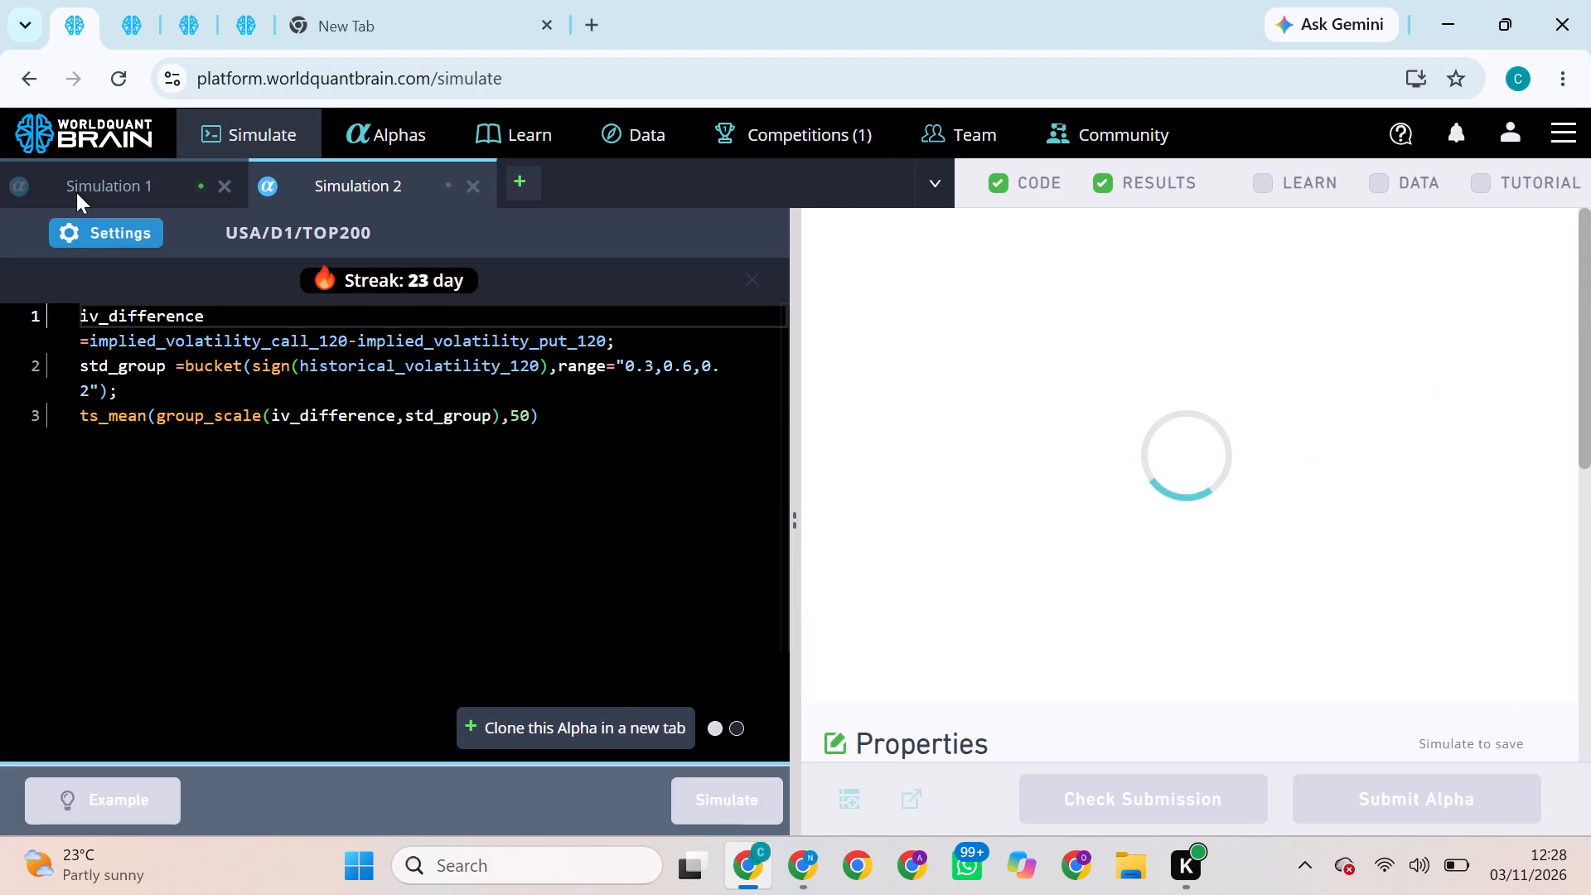
# Set the neutralization of the TOP2000 iv_difference alpha in the third browser tab to Sector, apply it and rerun the simulation.
pyautogui.click(124, 12)
pyautogui.click(187, 0)
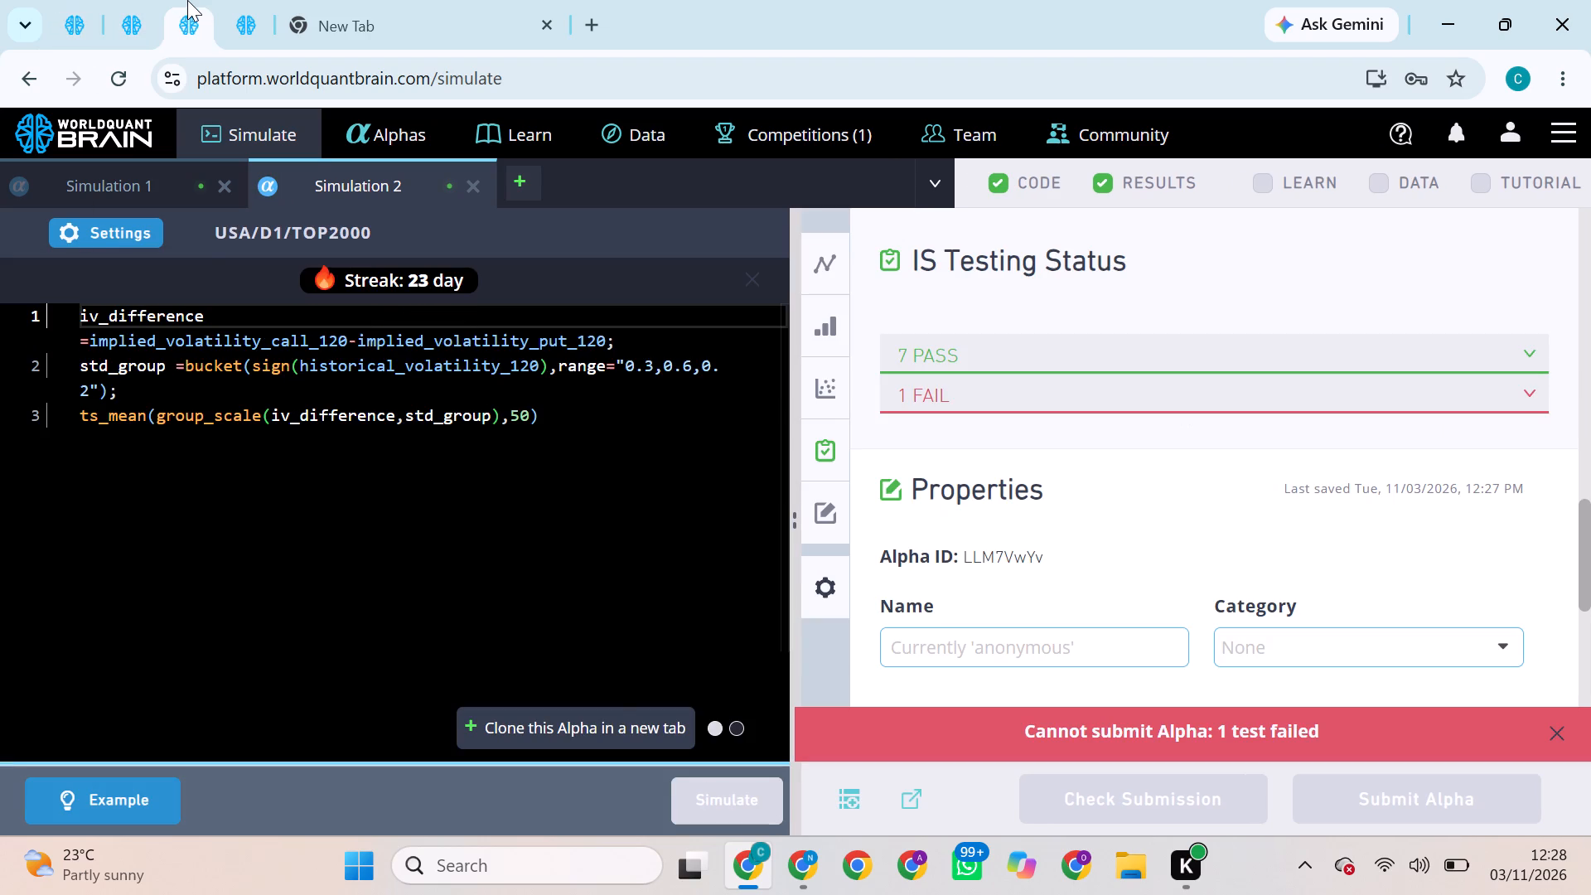
pyautogui.click(148, 236)
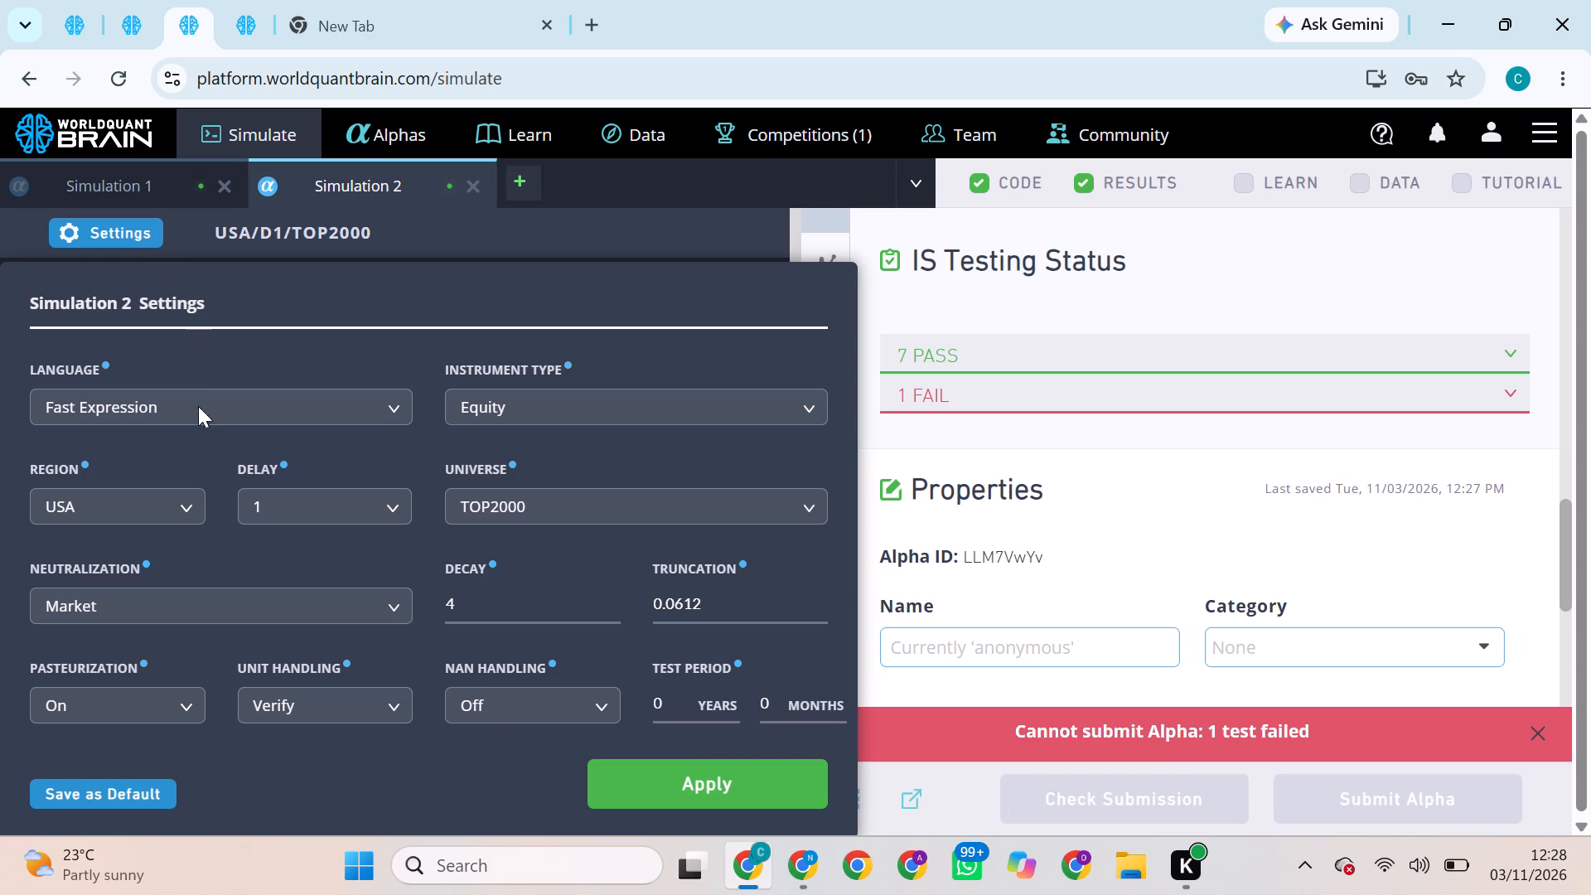
pyautogui.click(153, 600)
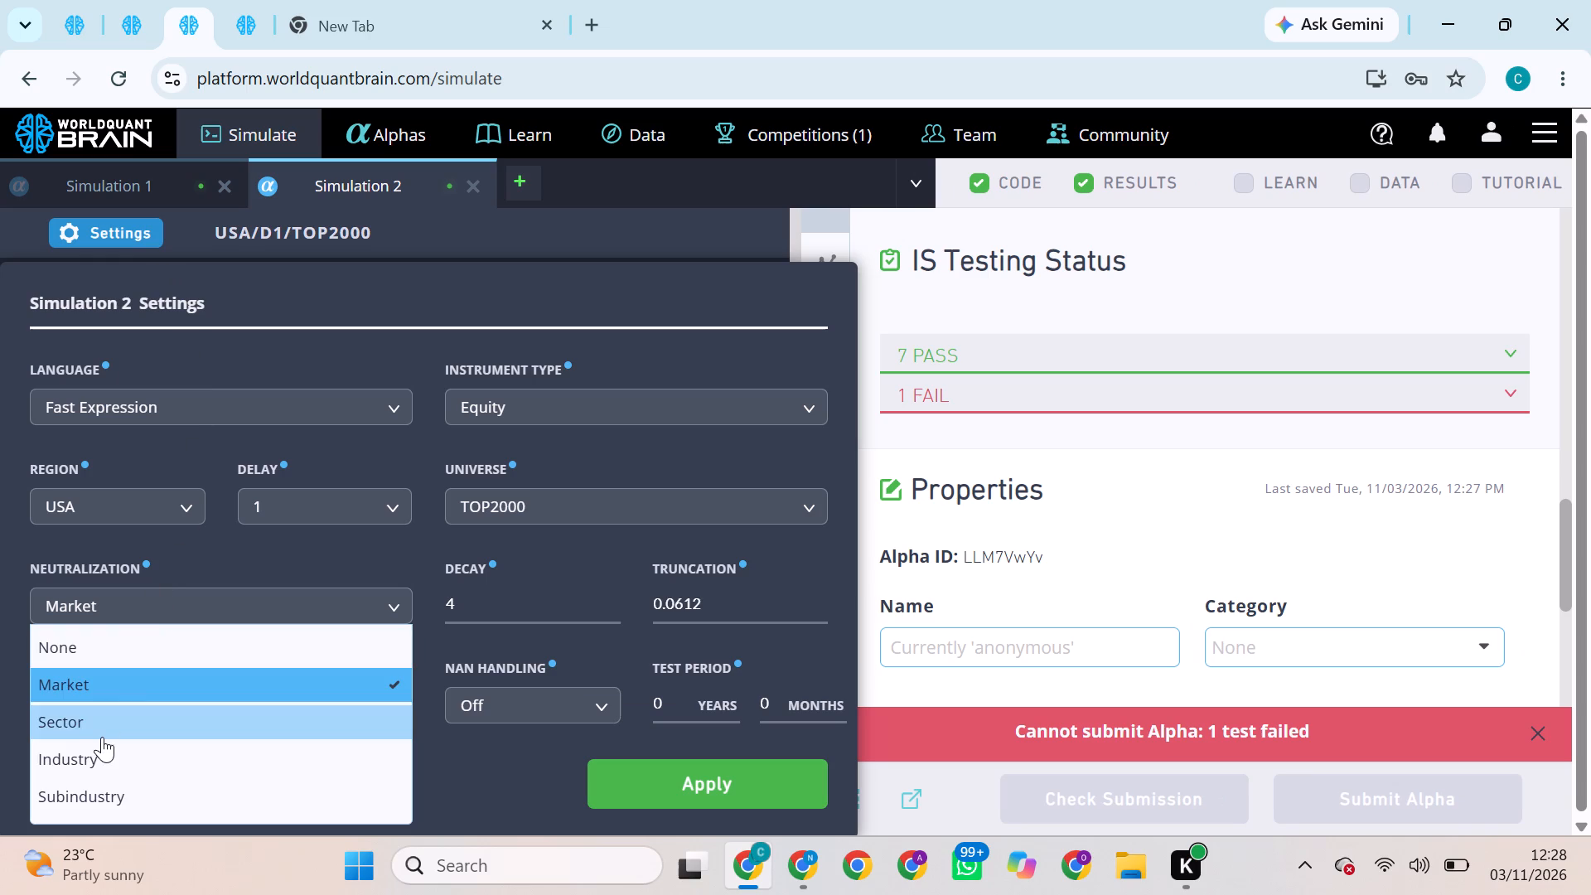
pyautogui.click(102, 737)
pyautogui.click(678, 782)
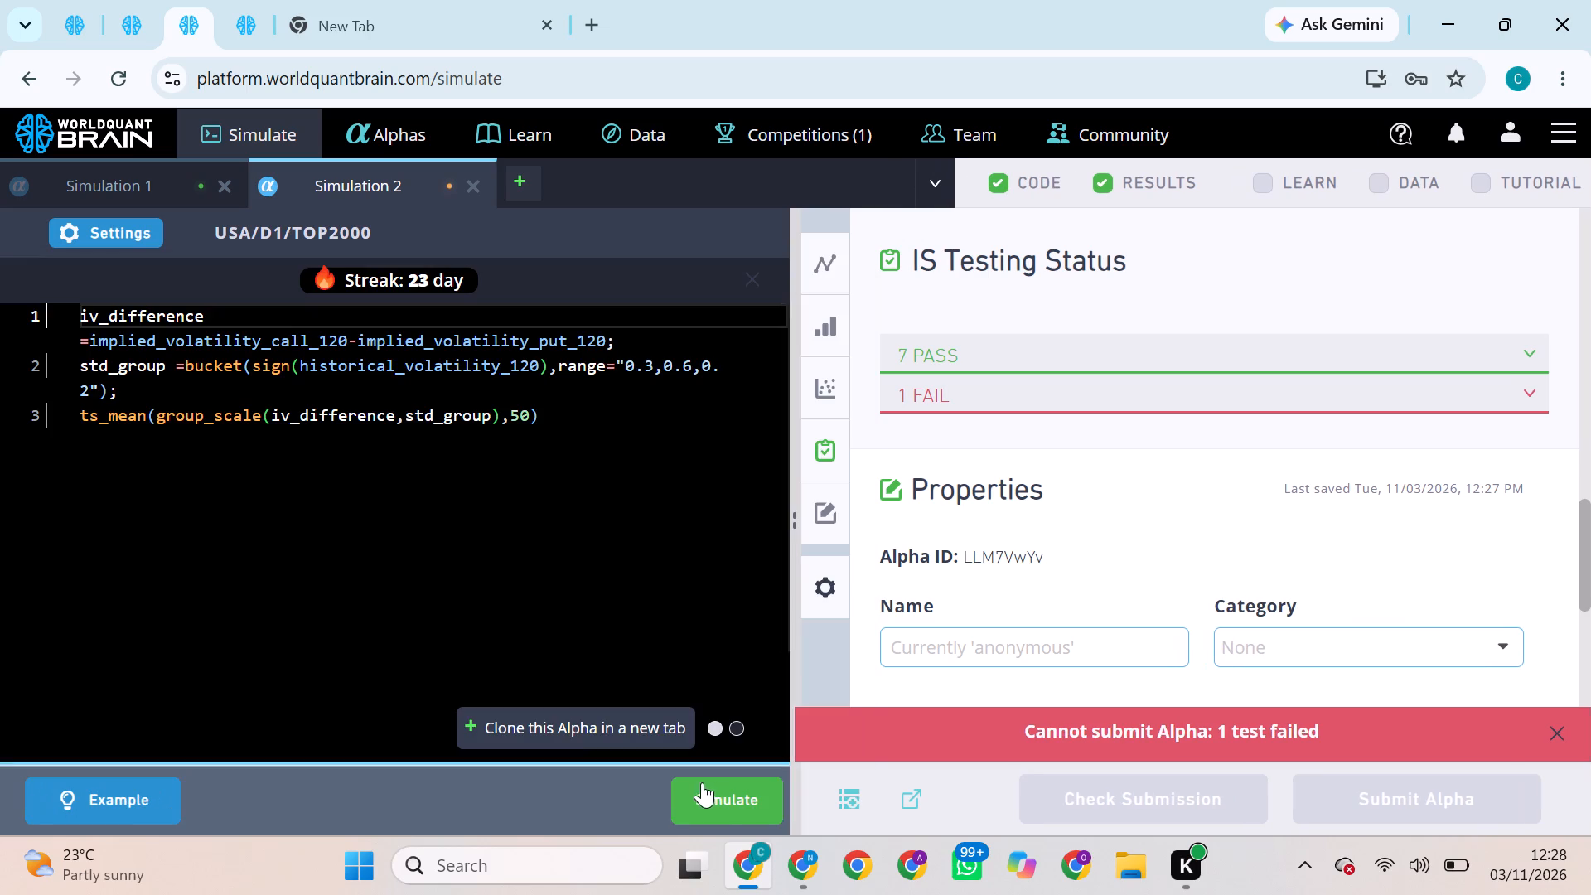
pyautogui.click(723, 793)
# Check the progress of the running simulations in the first and second browser tabs.
pyautogui.click(113, 0)
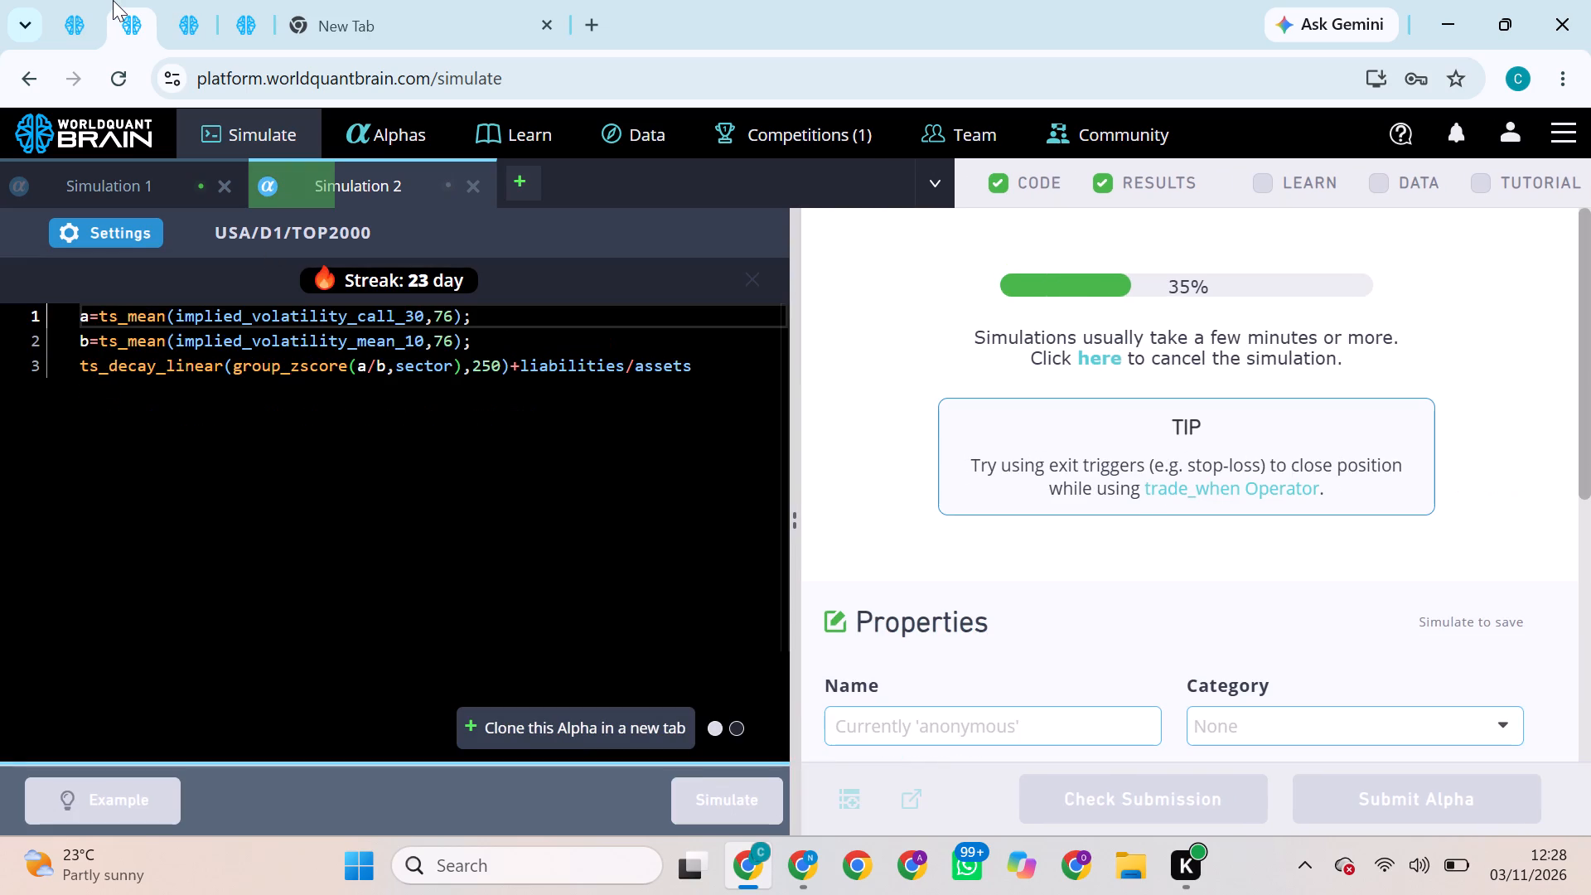
pyautogui.click(79, 3)
pyautogui.click(122, 6)
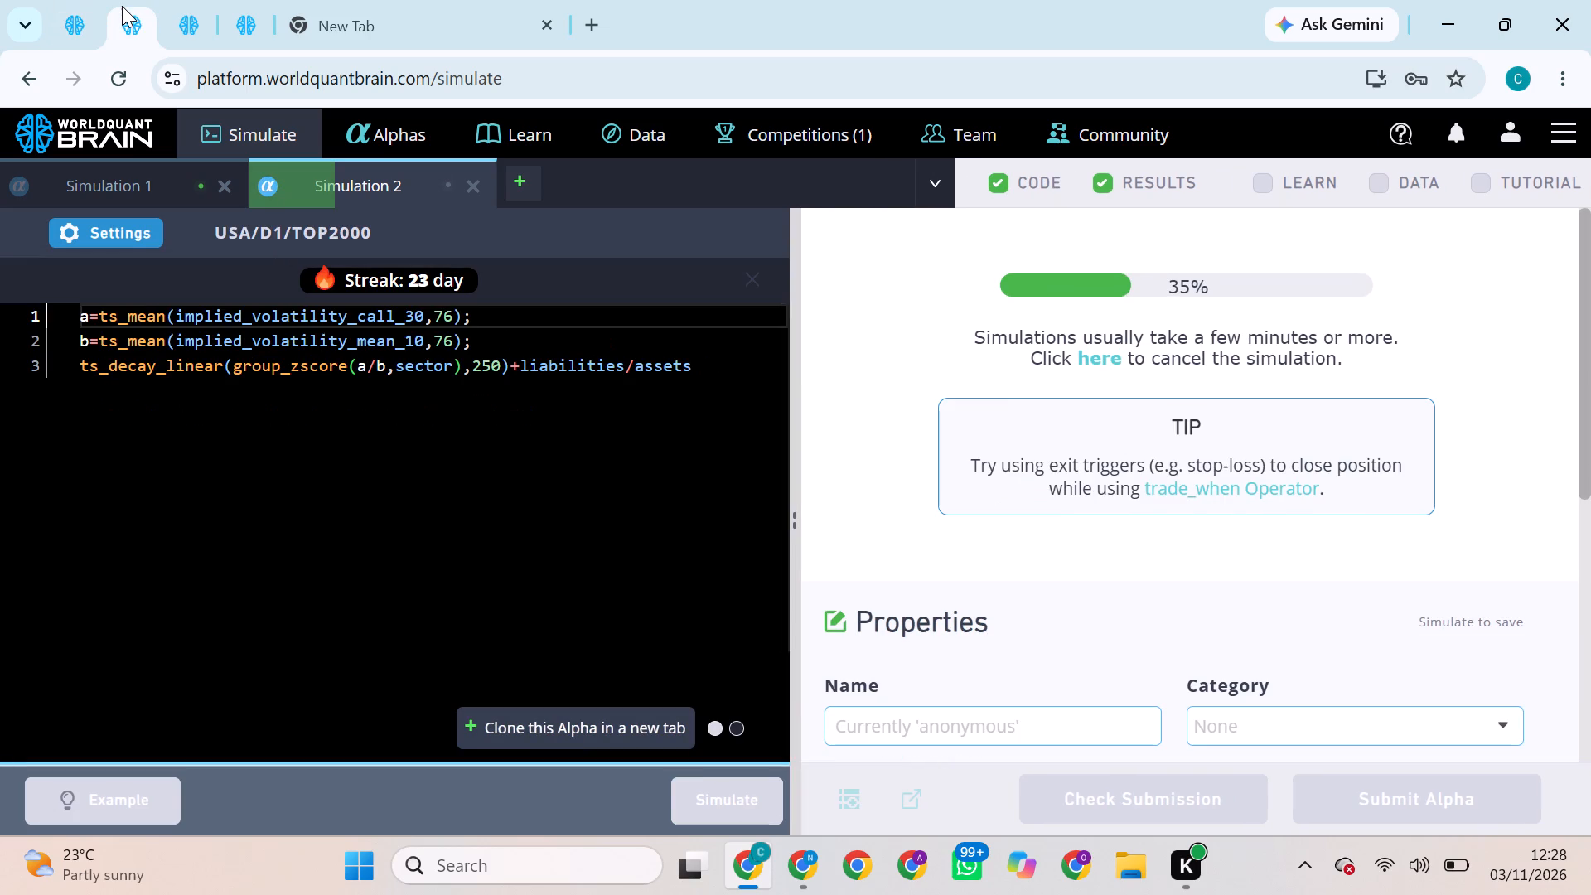
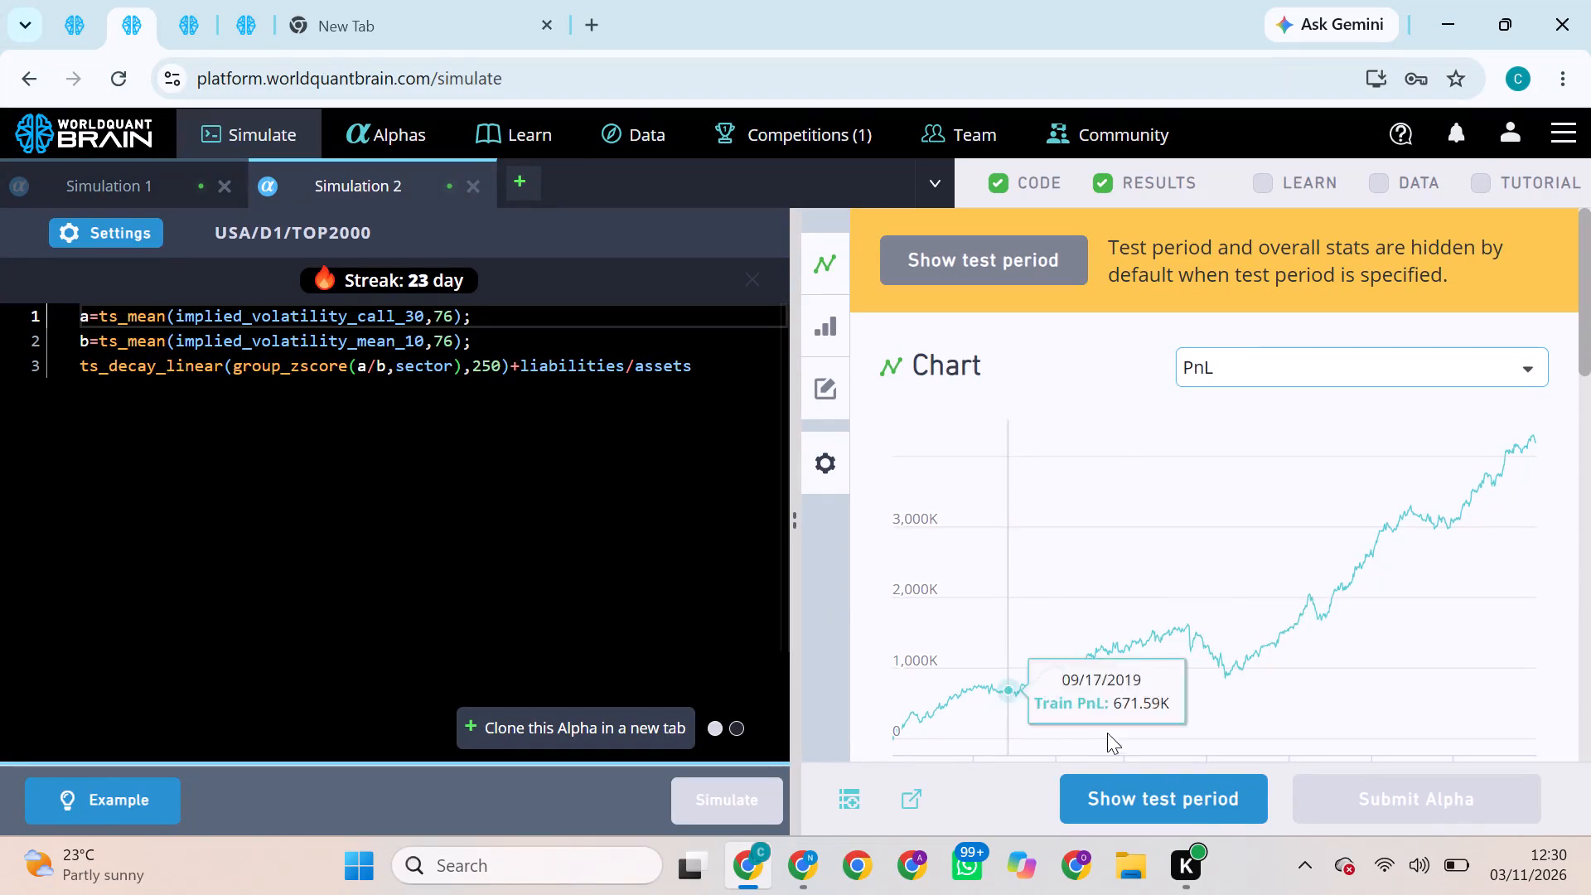
# Show the test period of the implied_volatility_call_30 alpha and submit the alpha.
pyautogui.click(1208, 804)
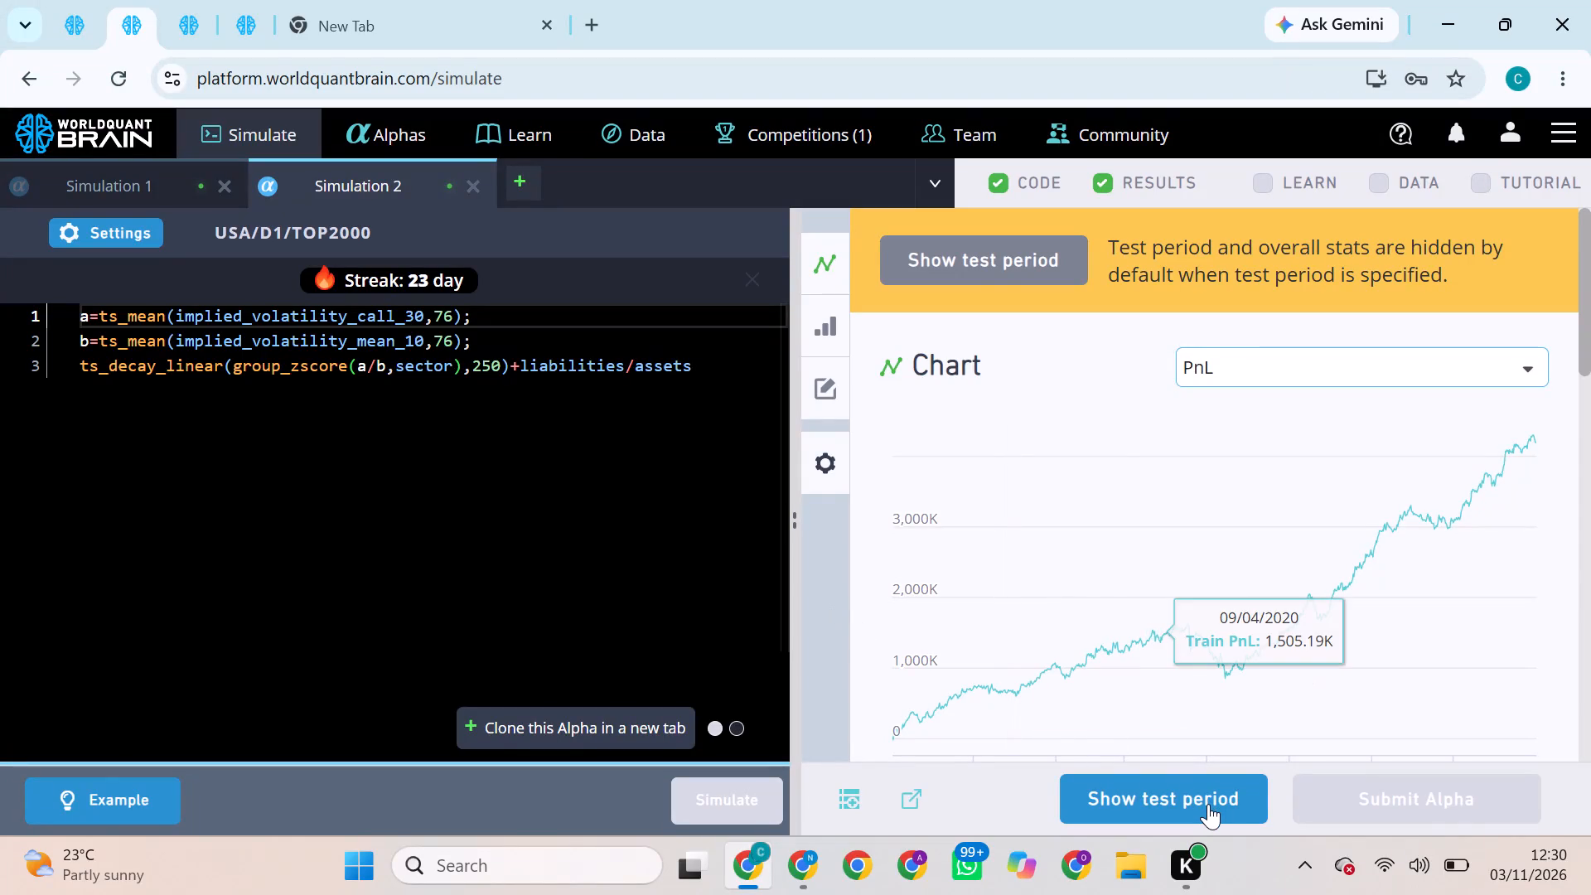
pyautogui.click(1378, 791)
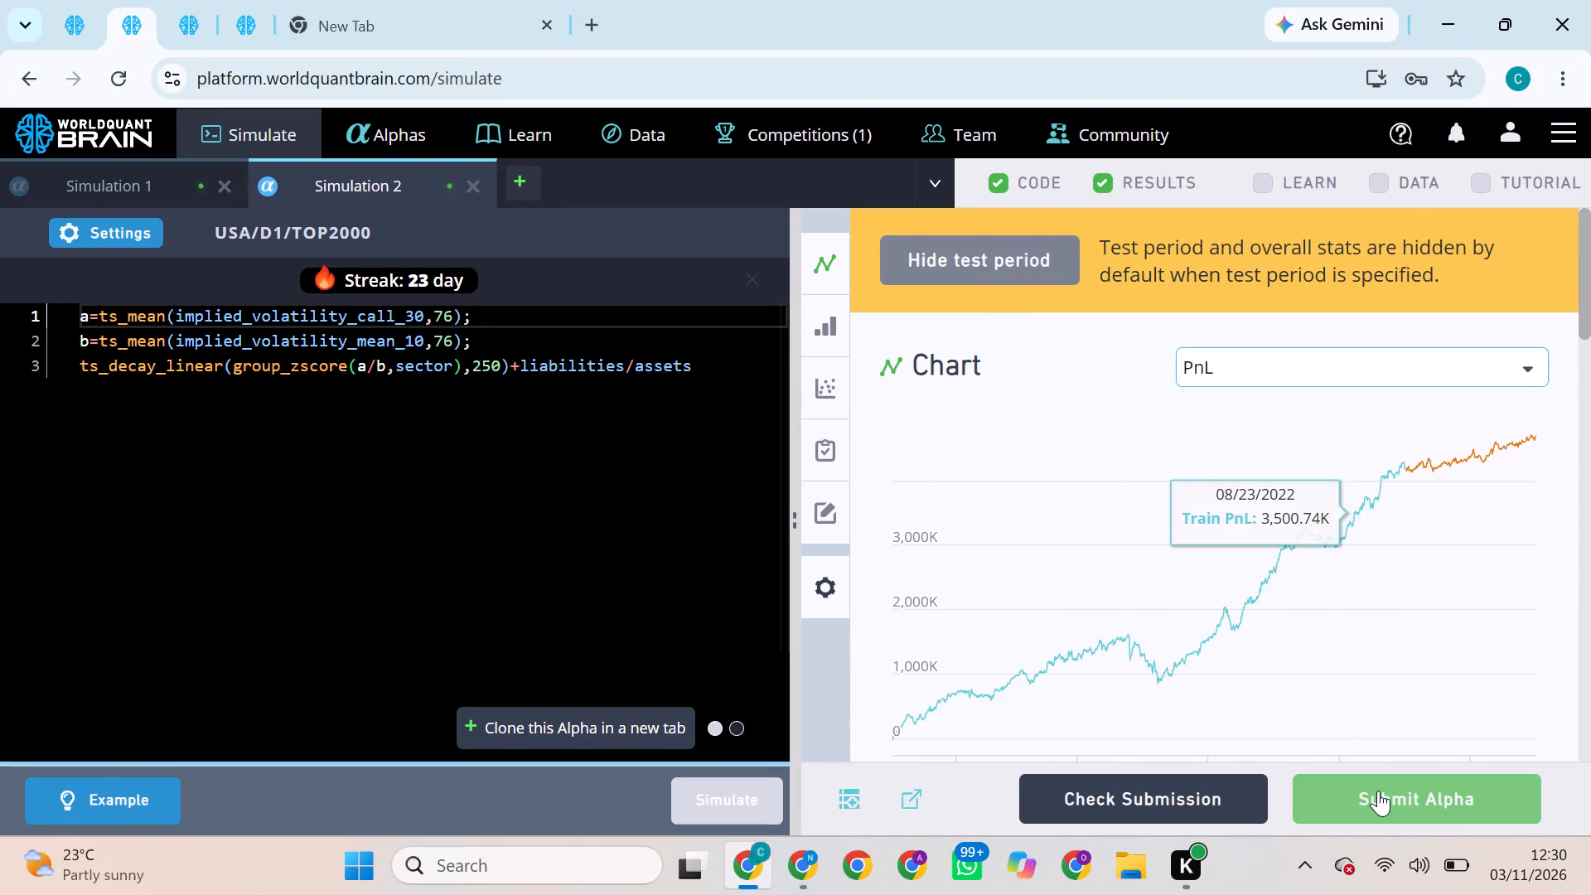
# Check the first two browser tabs, then submit the TOP2000 iv_difference alpha in the third browser tab.
pyautogui.click(82, 0)
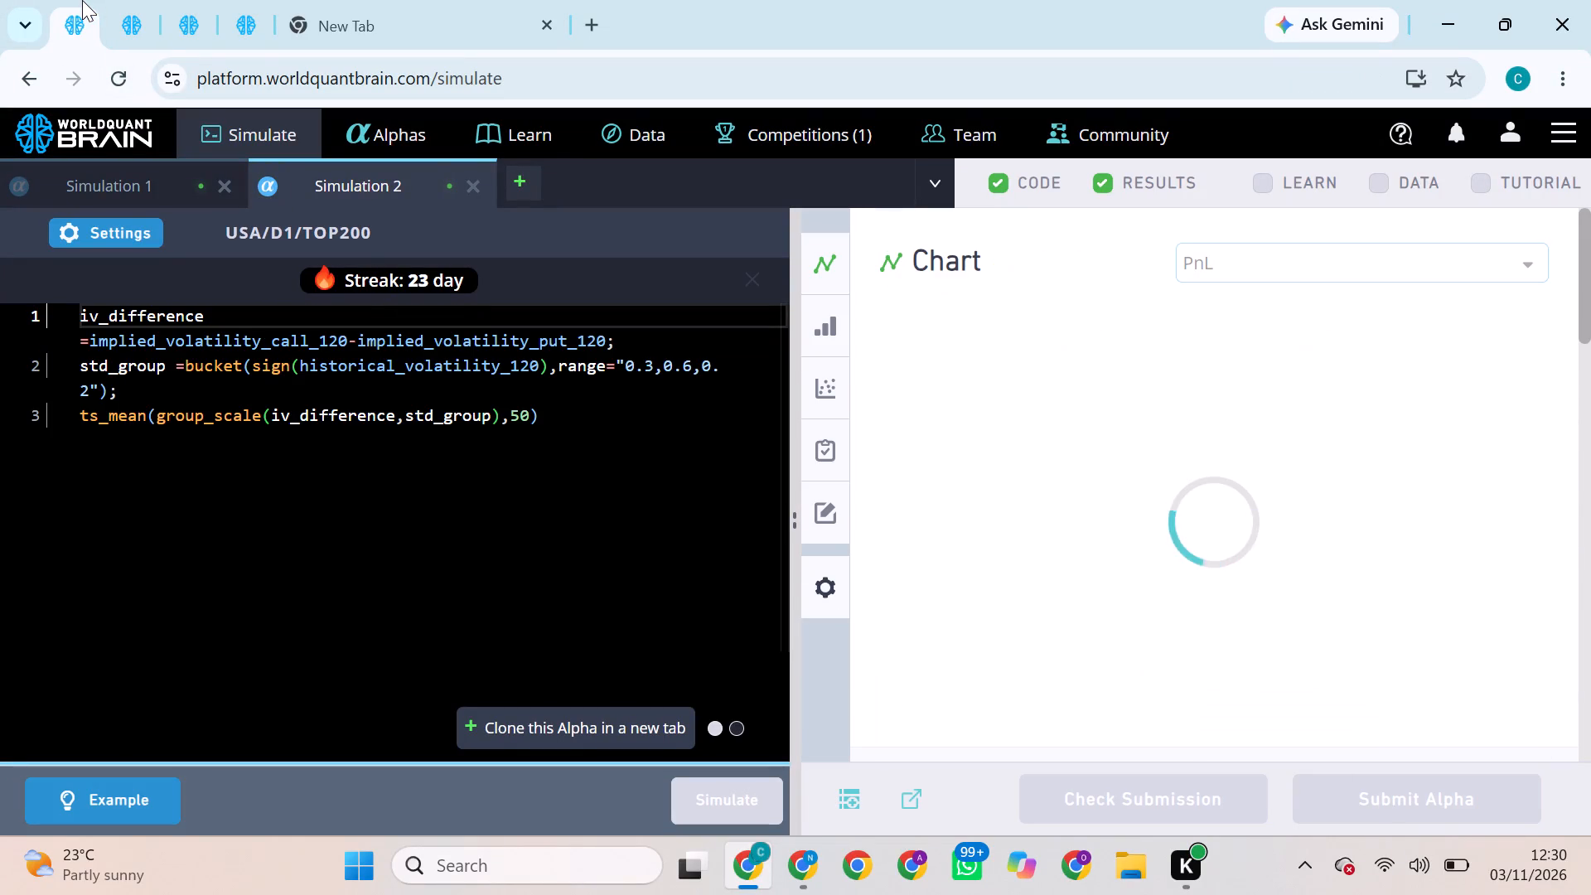
pyautogui.click(157, 22)
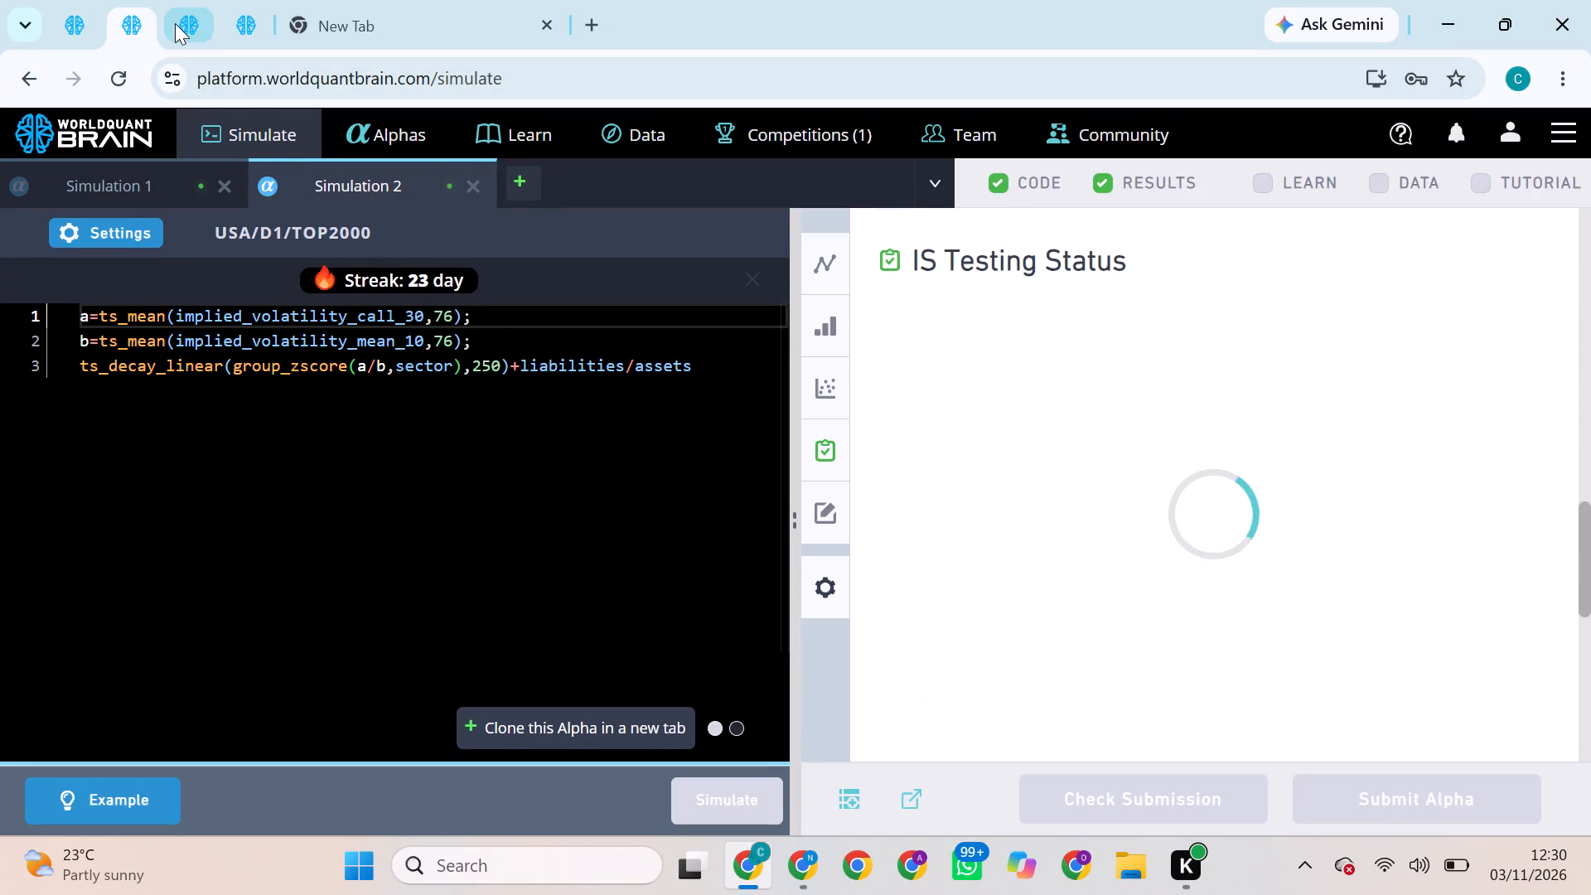
pyautogui.click(175, 23)
pyautogui.click(1449, 789)
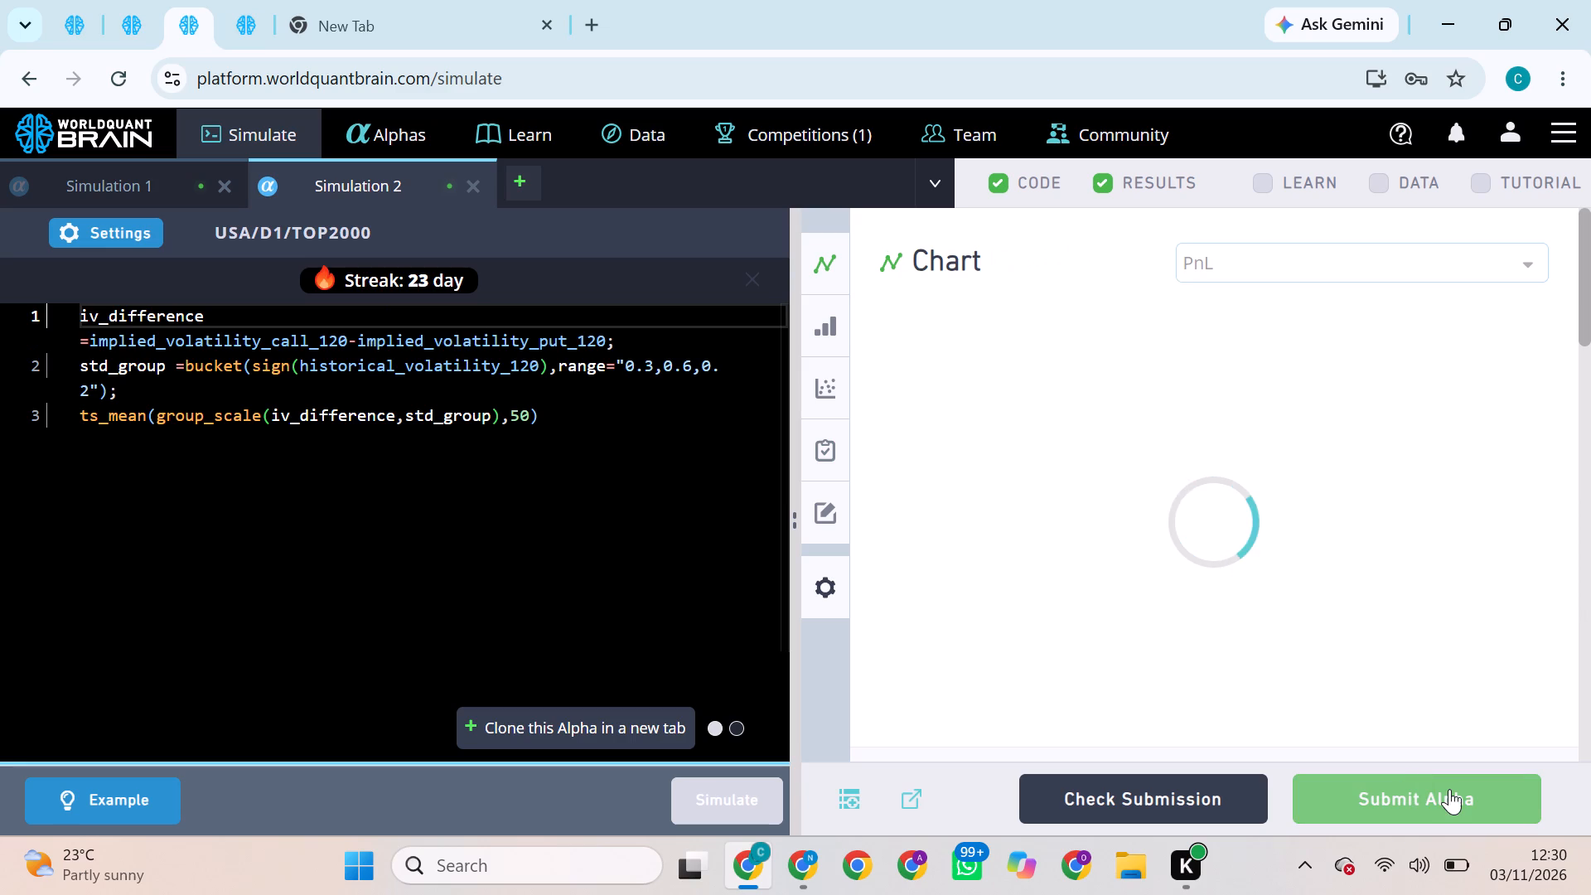
# Set the neutralization of the TOP2000 iv_difference alpha to Industry, apply the settings and rerun its simulation.
pyautogui.click(129, 247)
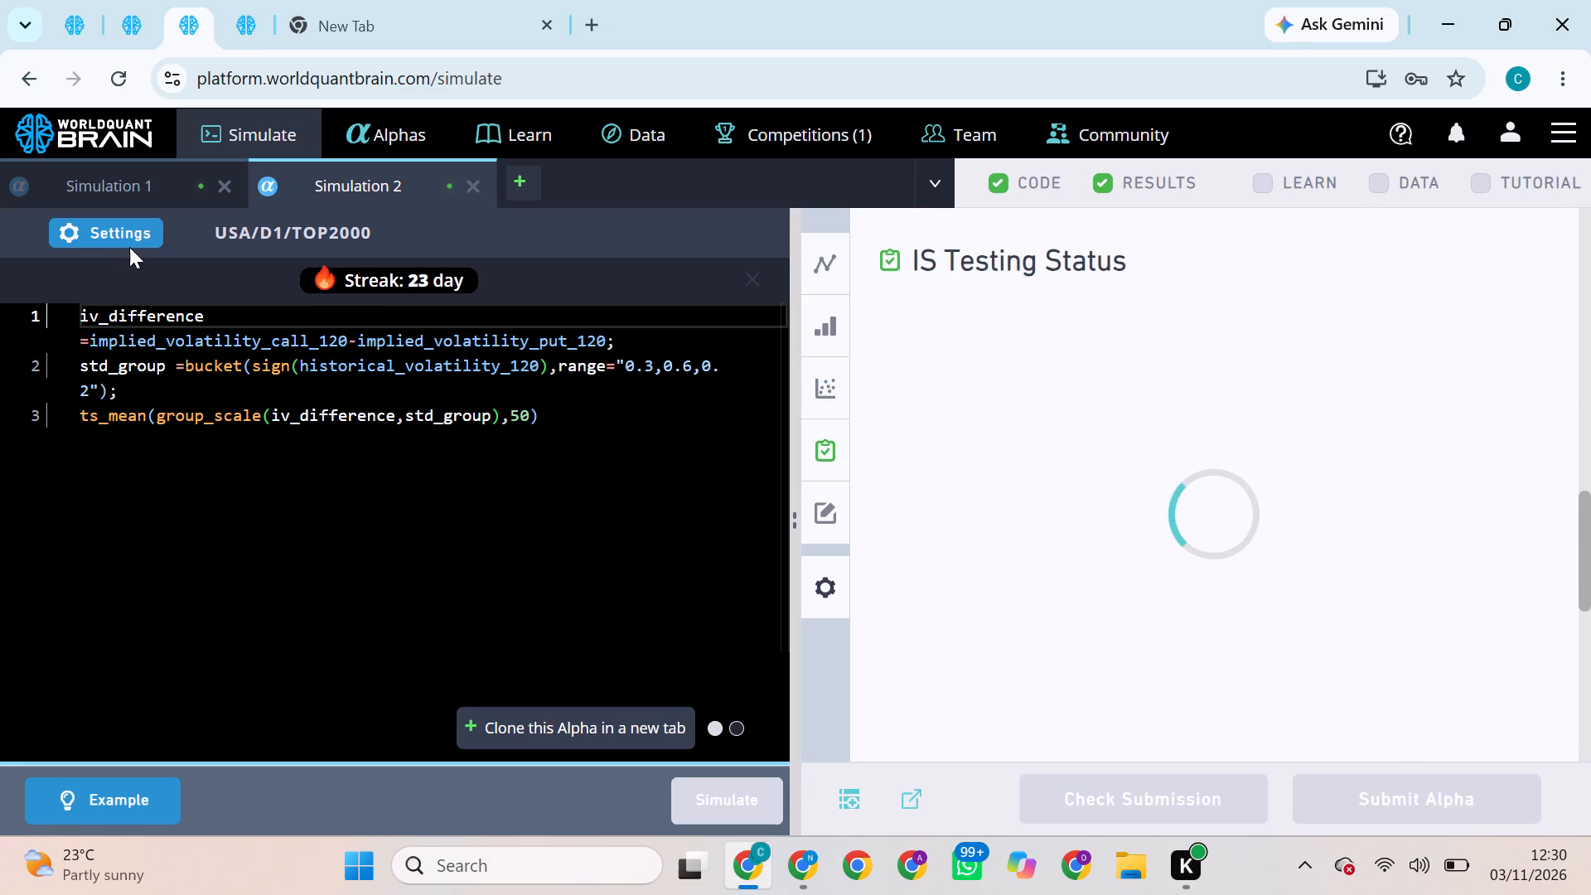
pyautogui.click(199, 588)
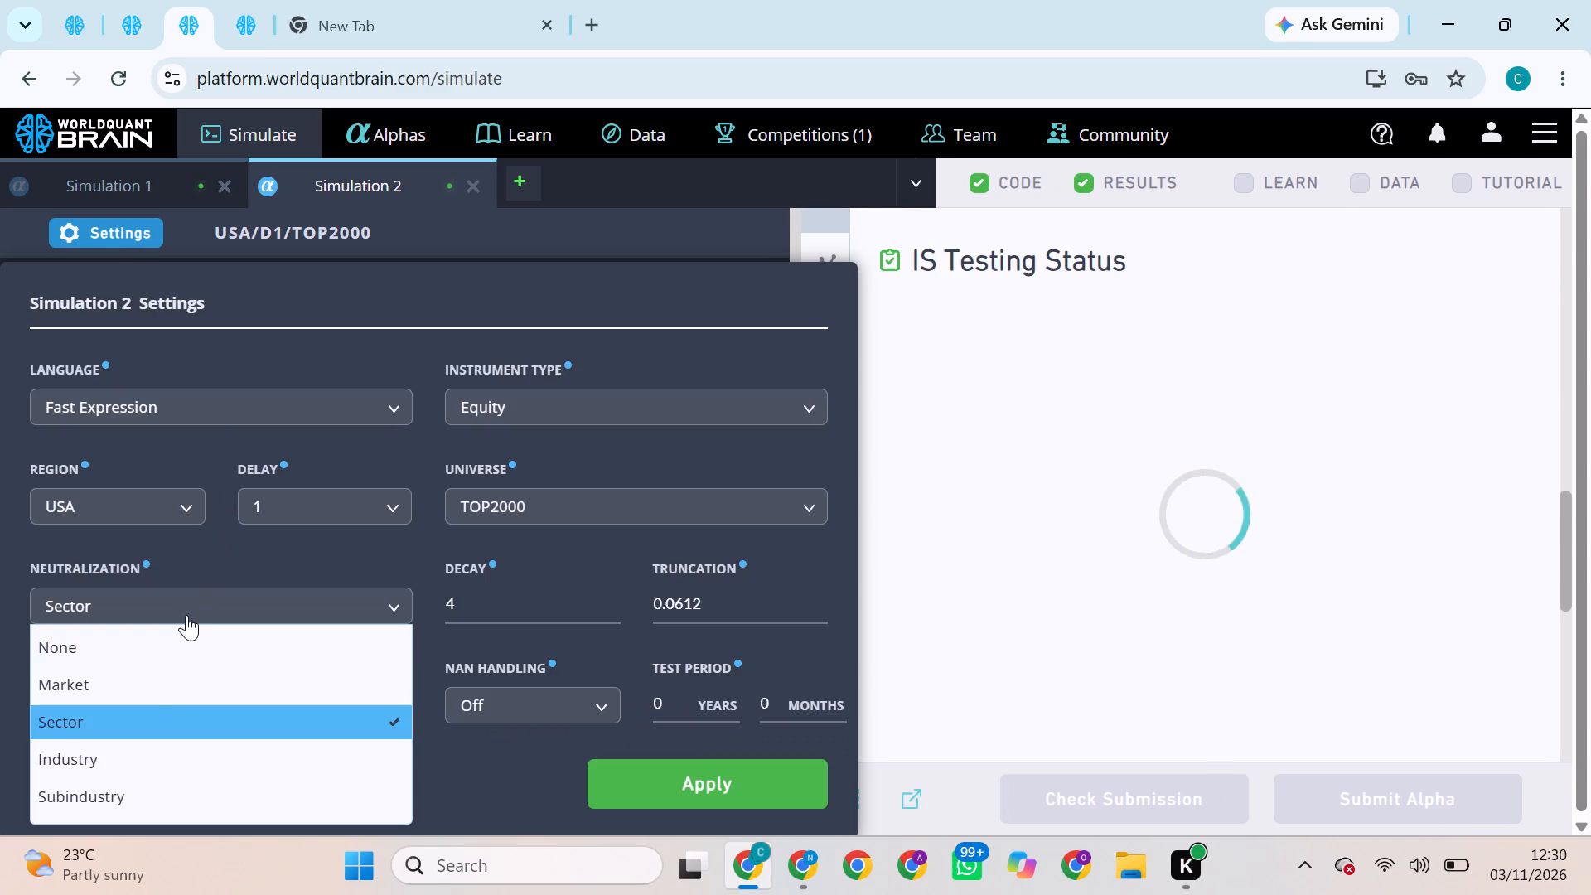
pyautogui.click(128, 752)
pyautogui.click(715, 782)
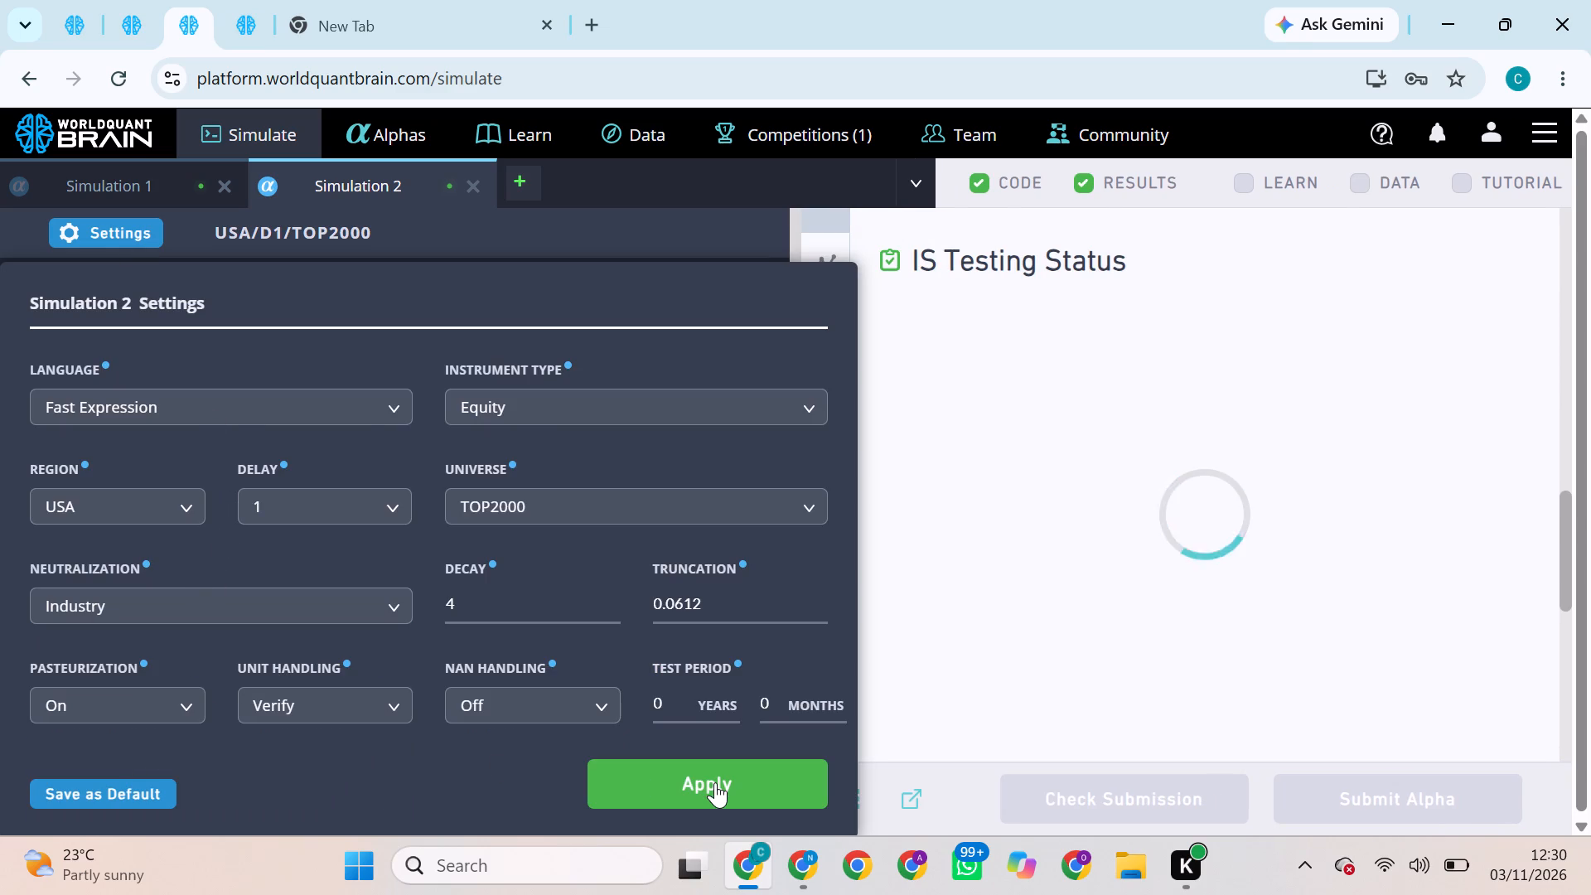
pyautogui.click(747, 805)
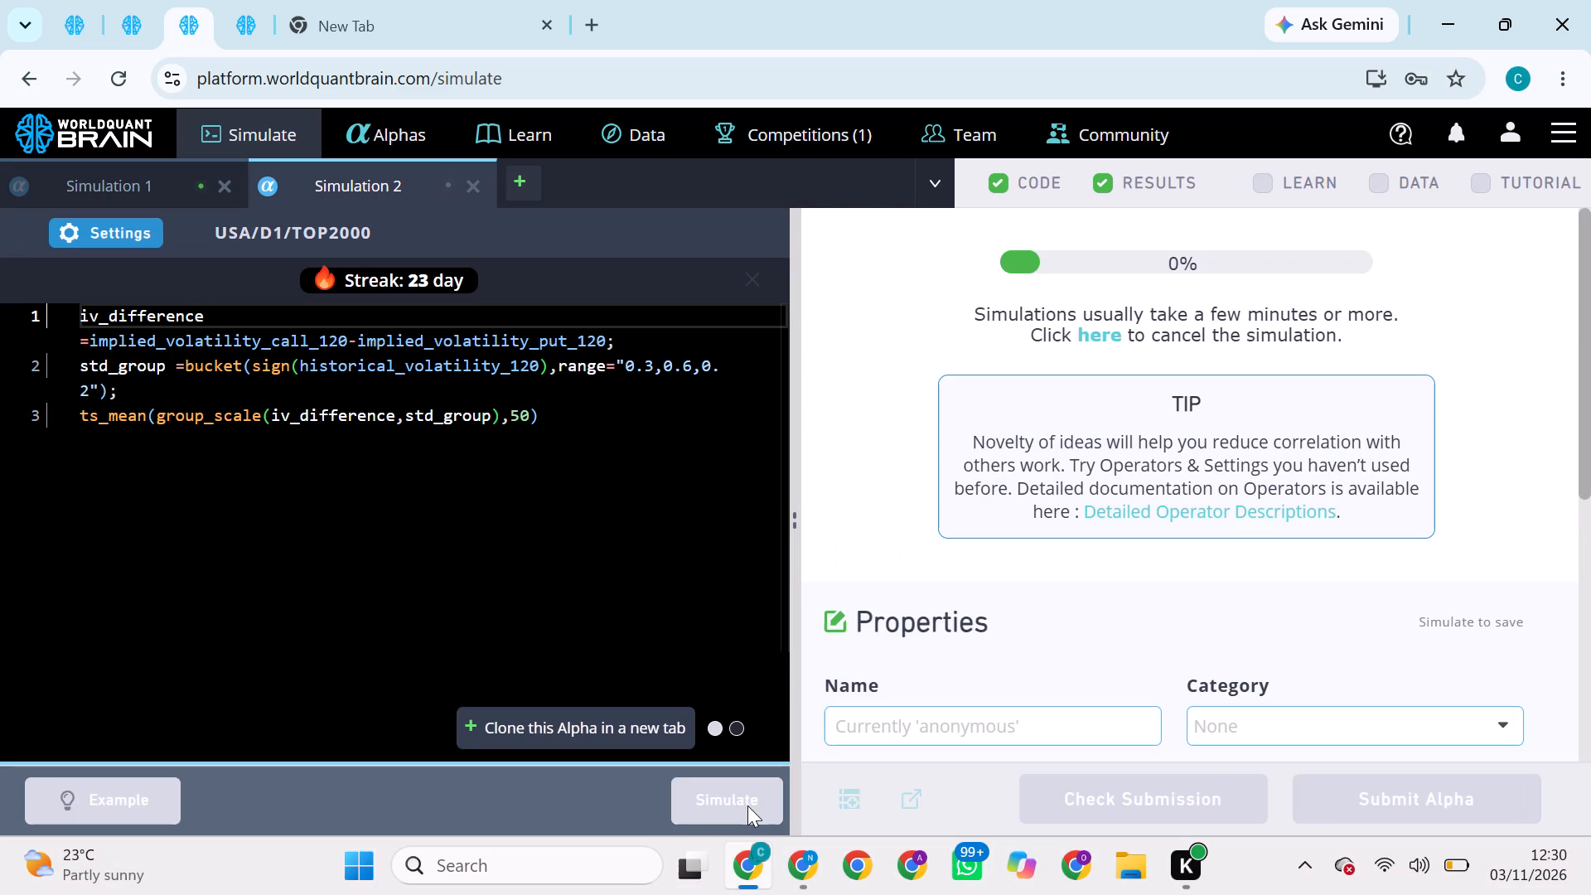
pyautogui.rightClick(747, 805)
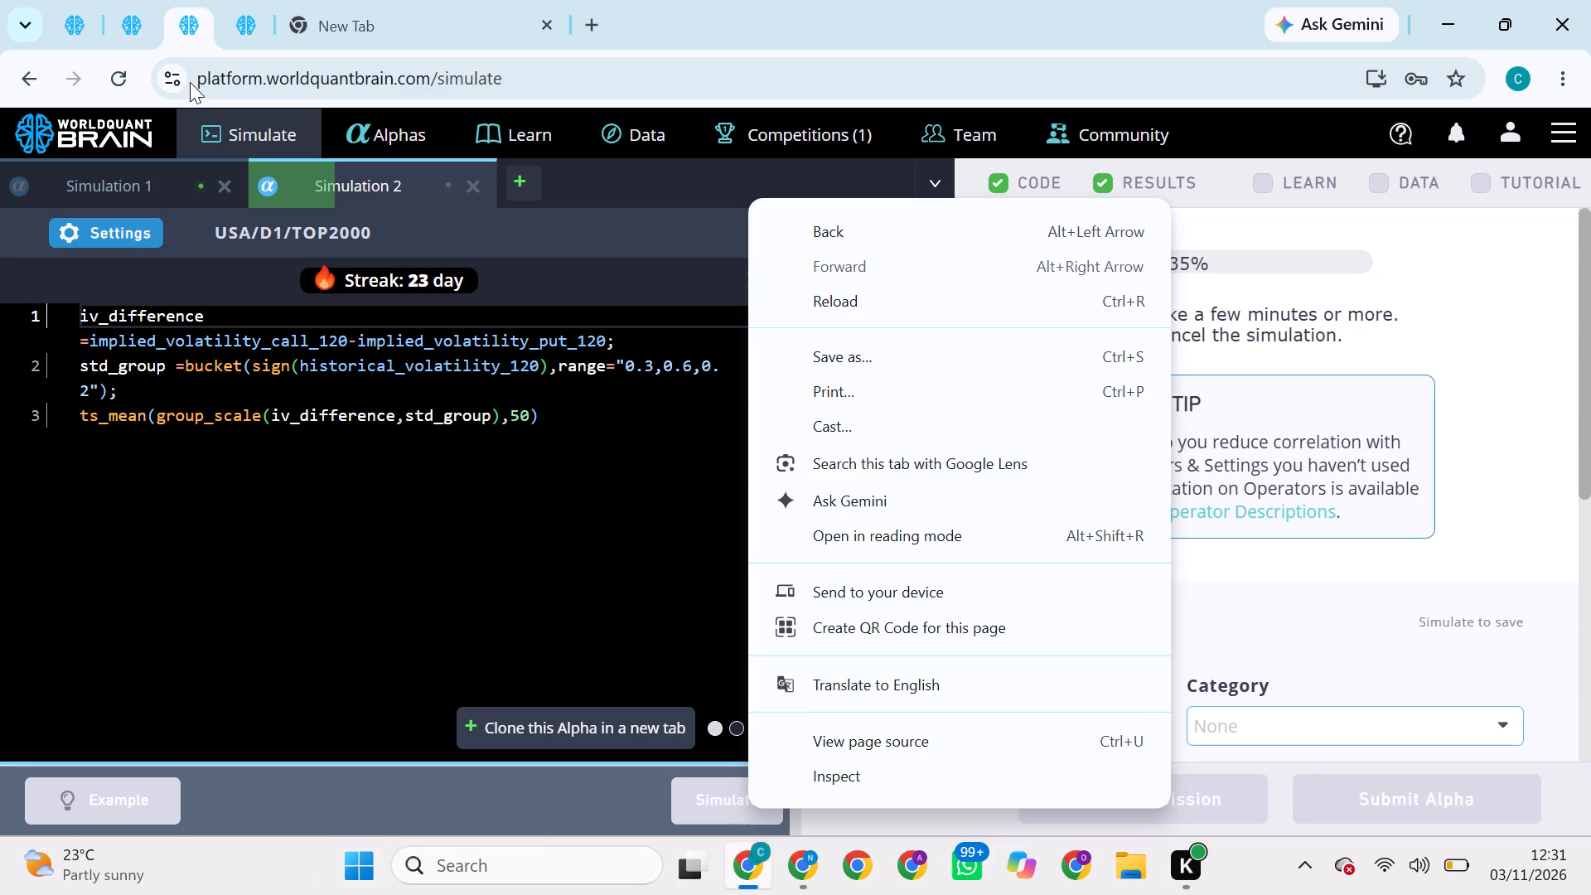
# In the second browser tab, set the implied_volatility_call_30 alpha's neutralization to Market and decay to 6, apply the settings and rerun its simulation.
pyautogui.click(112, 22)
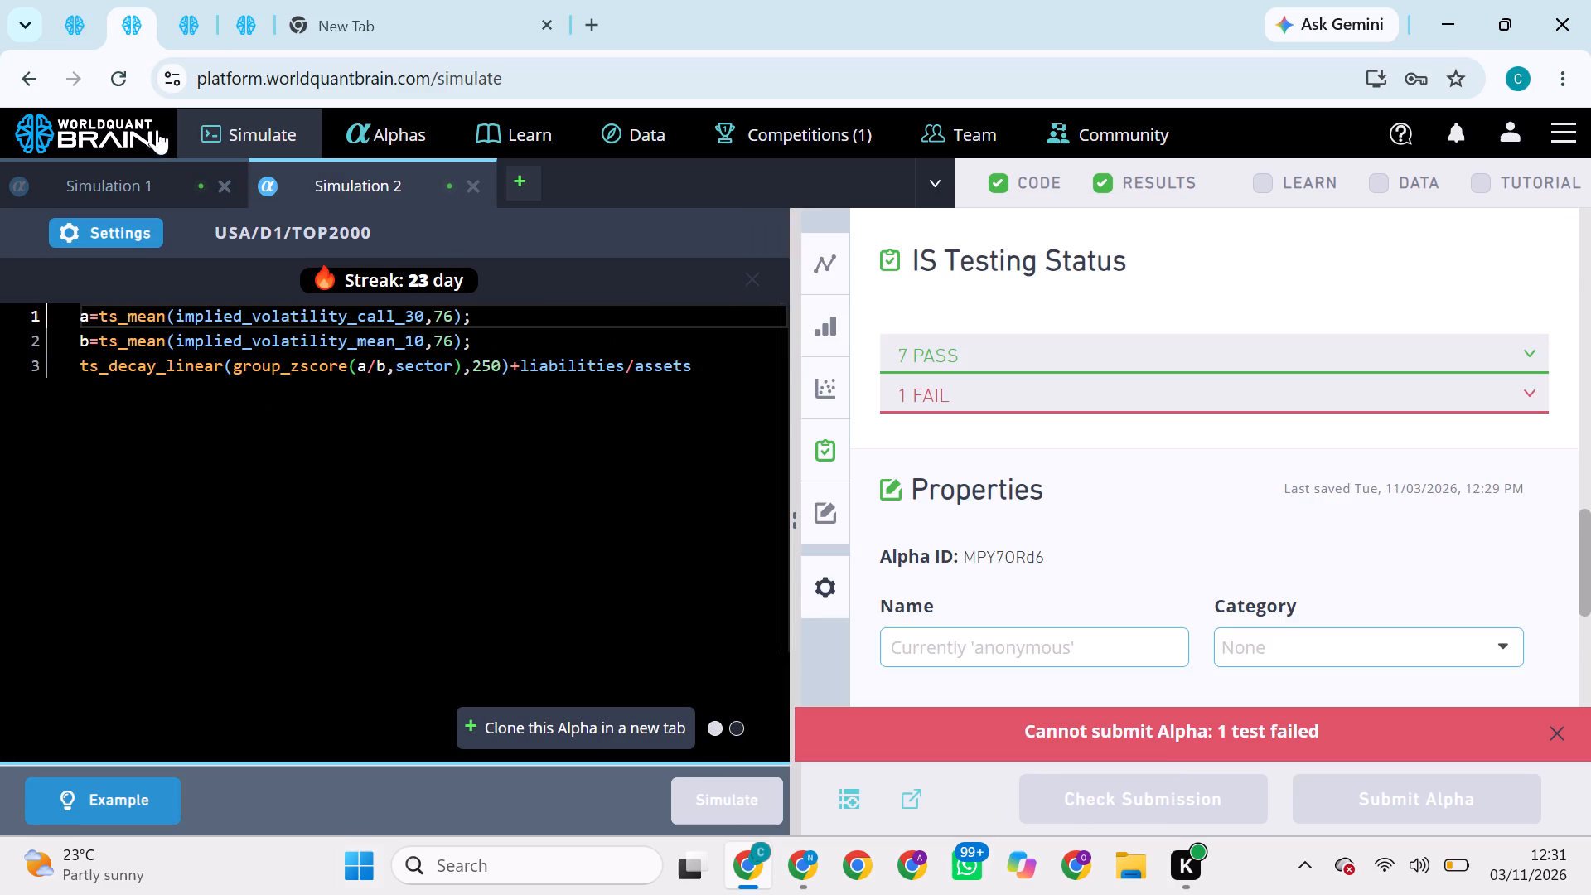
pyautogui.click(114, 232)
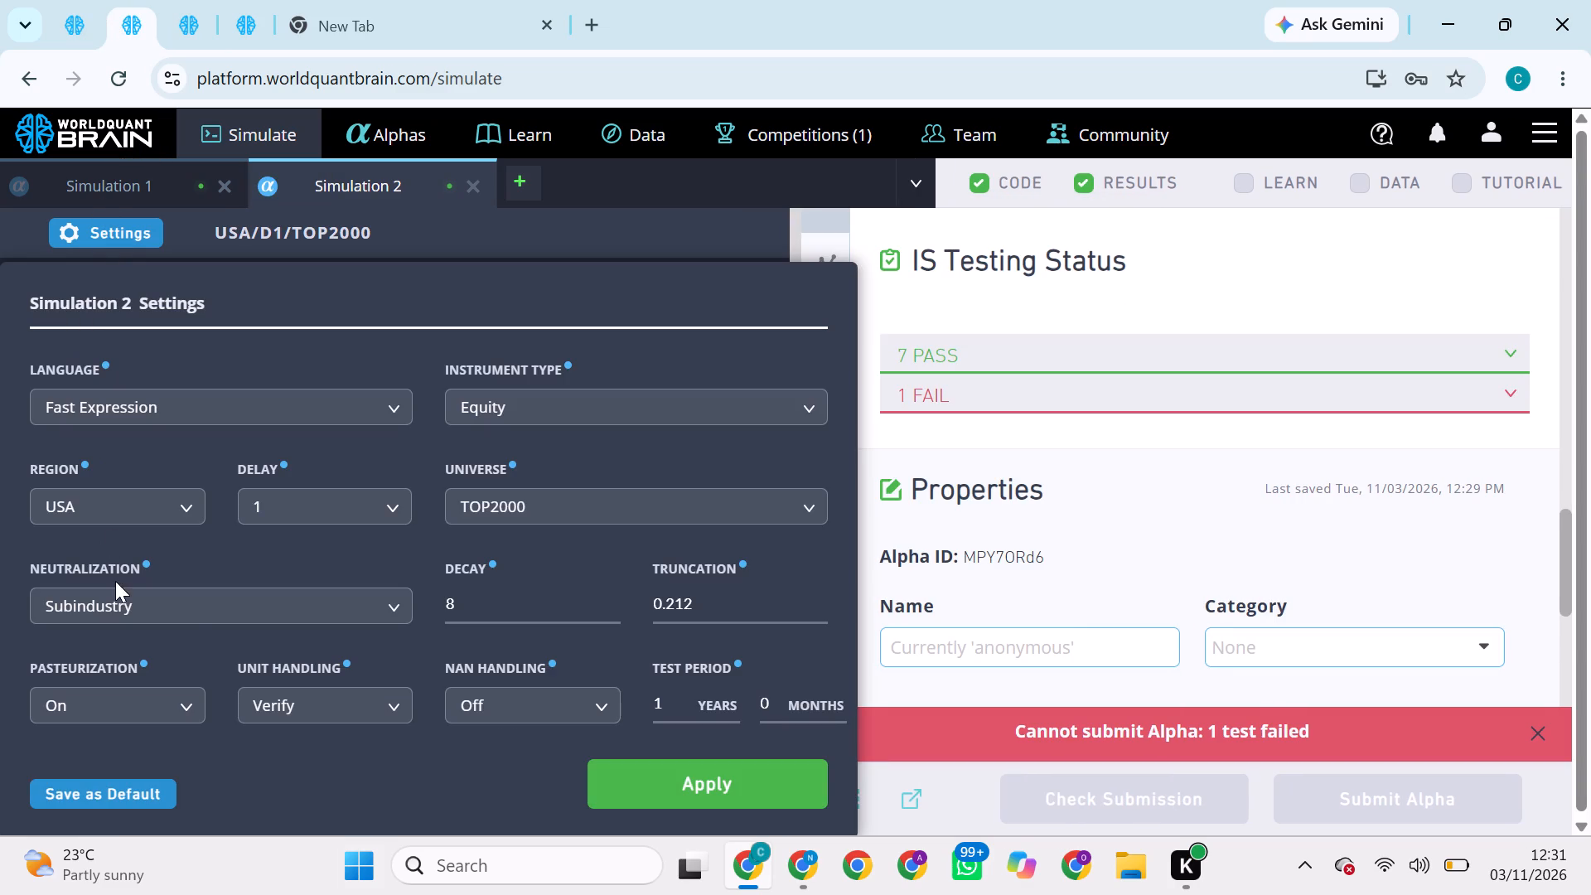
pyautogui.click(148, 608)
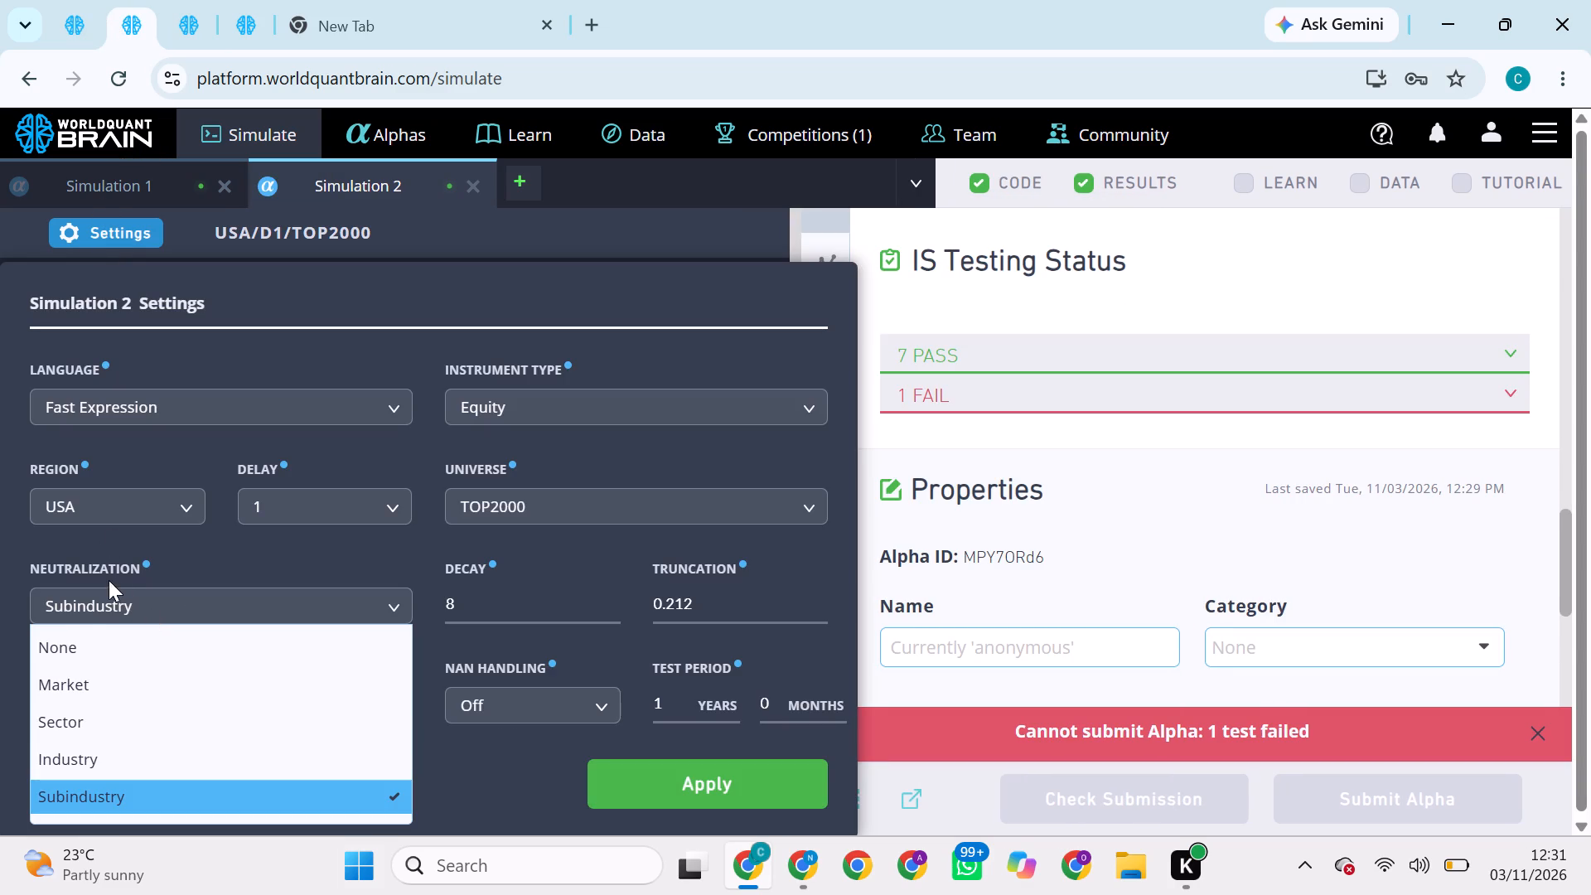
pyautogui.click(70, 680)
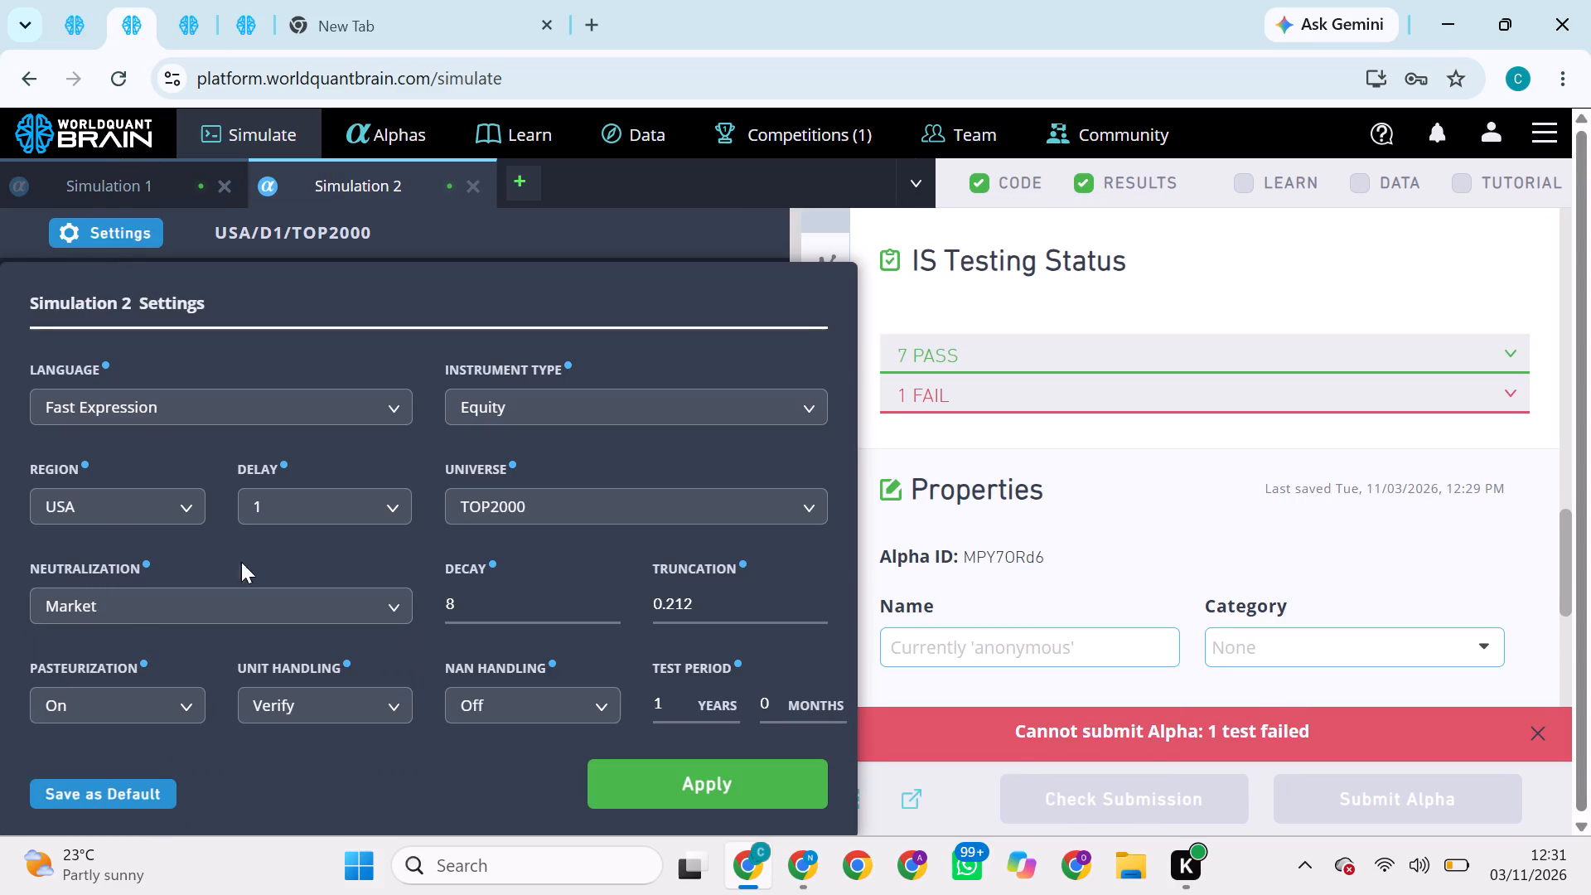
pyautogui.click(459, 608)
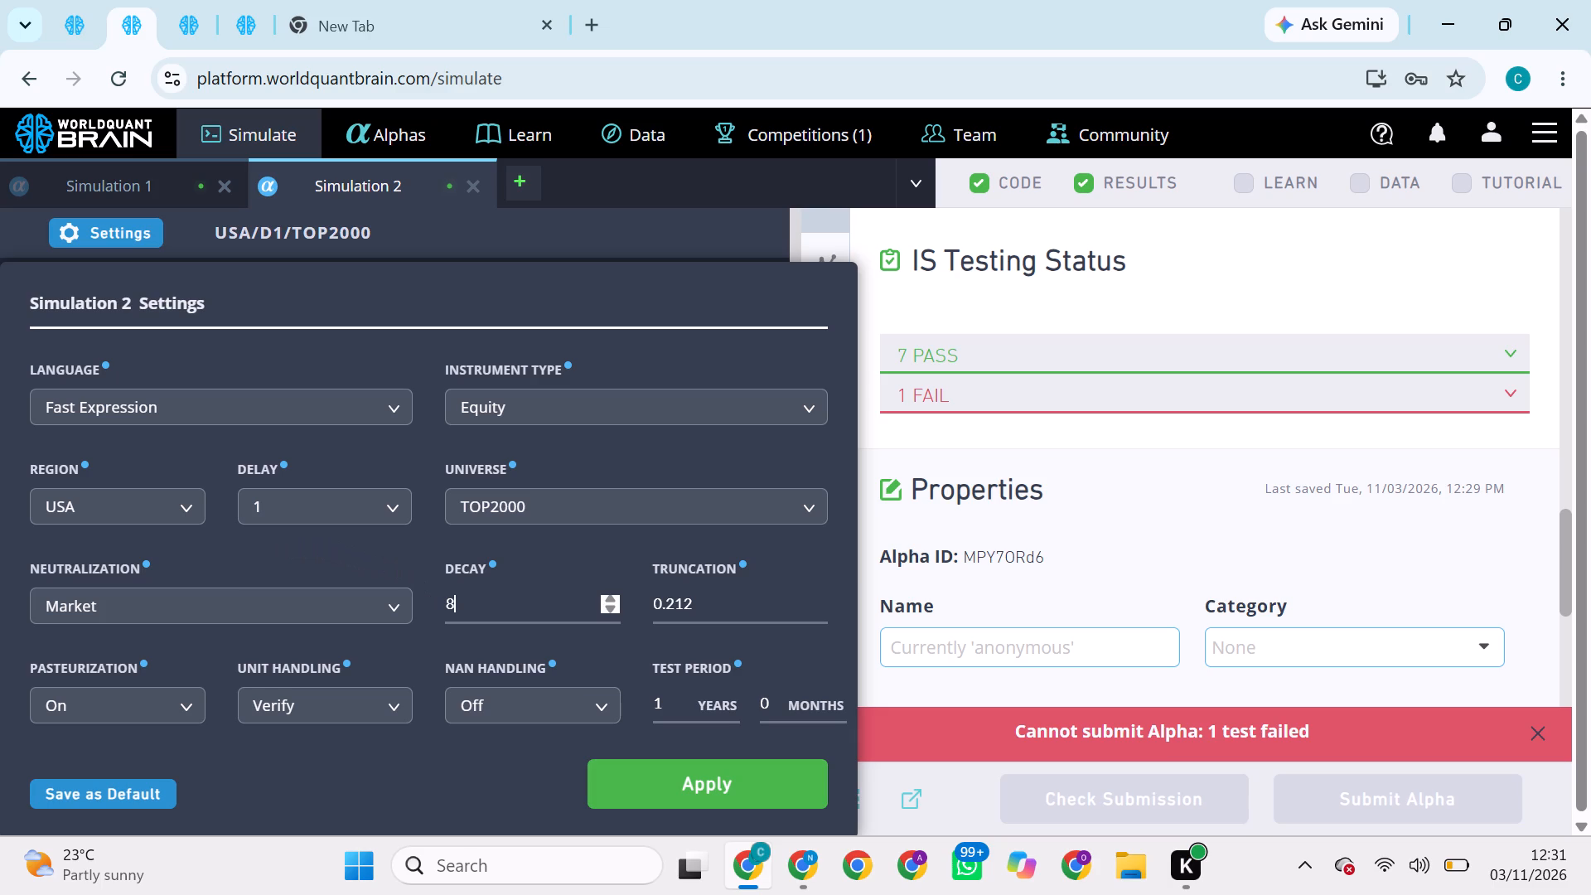
pyautogui.press('BackSpace')
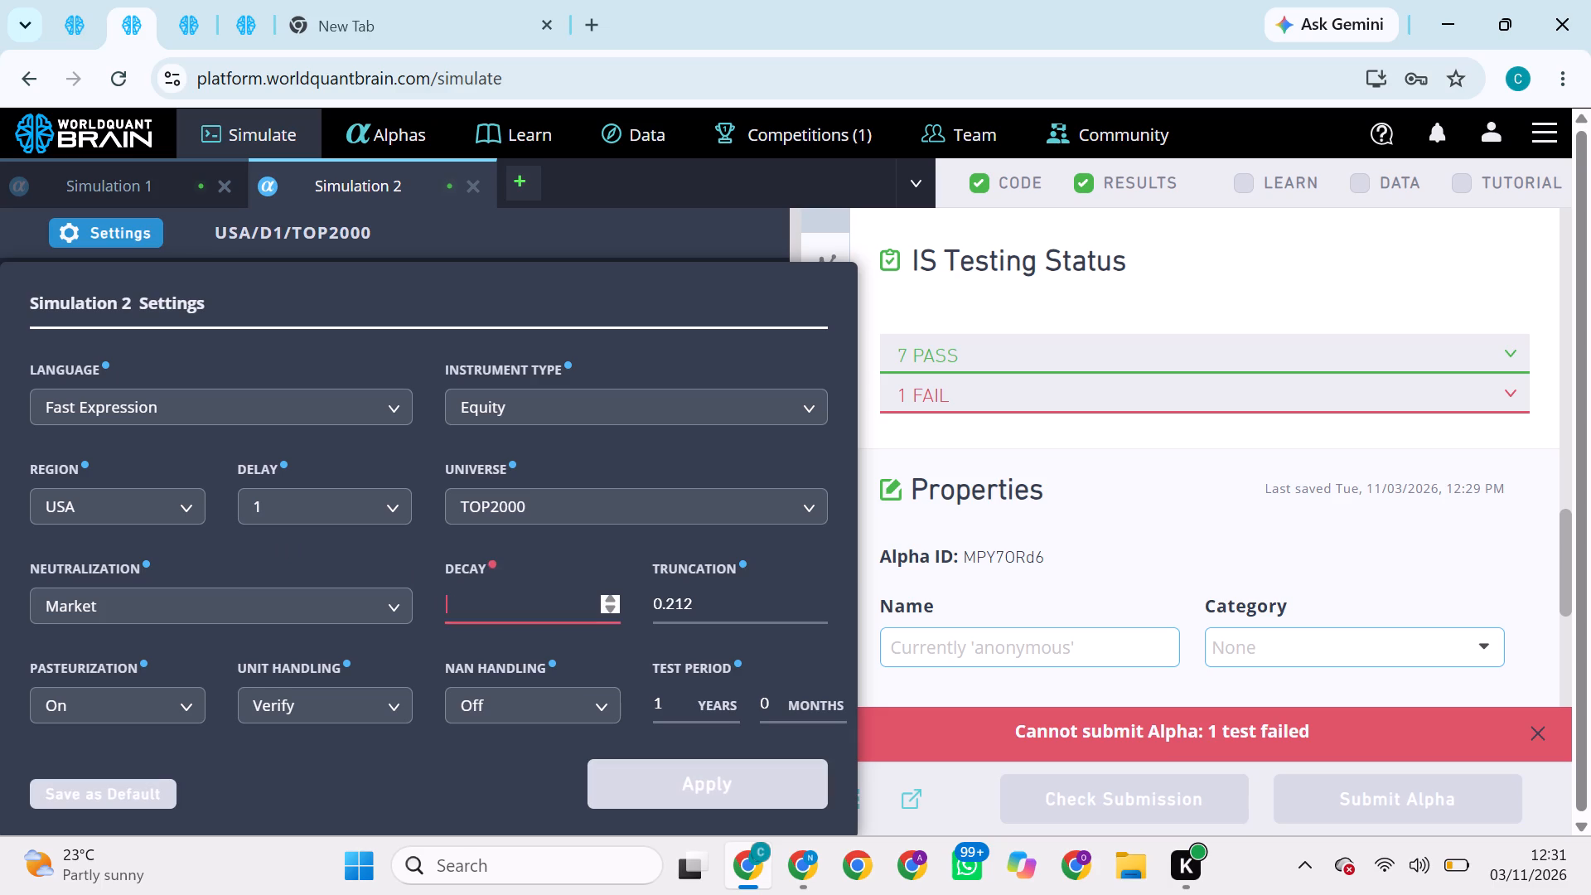
pyautogui.press('6')
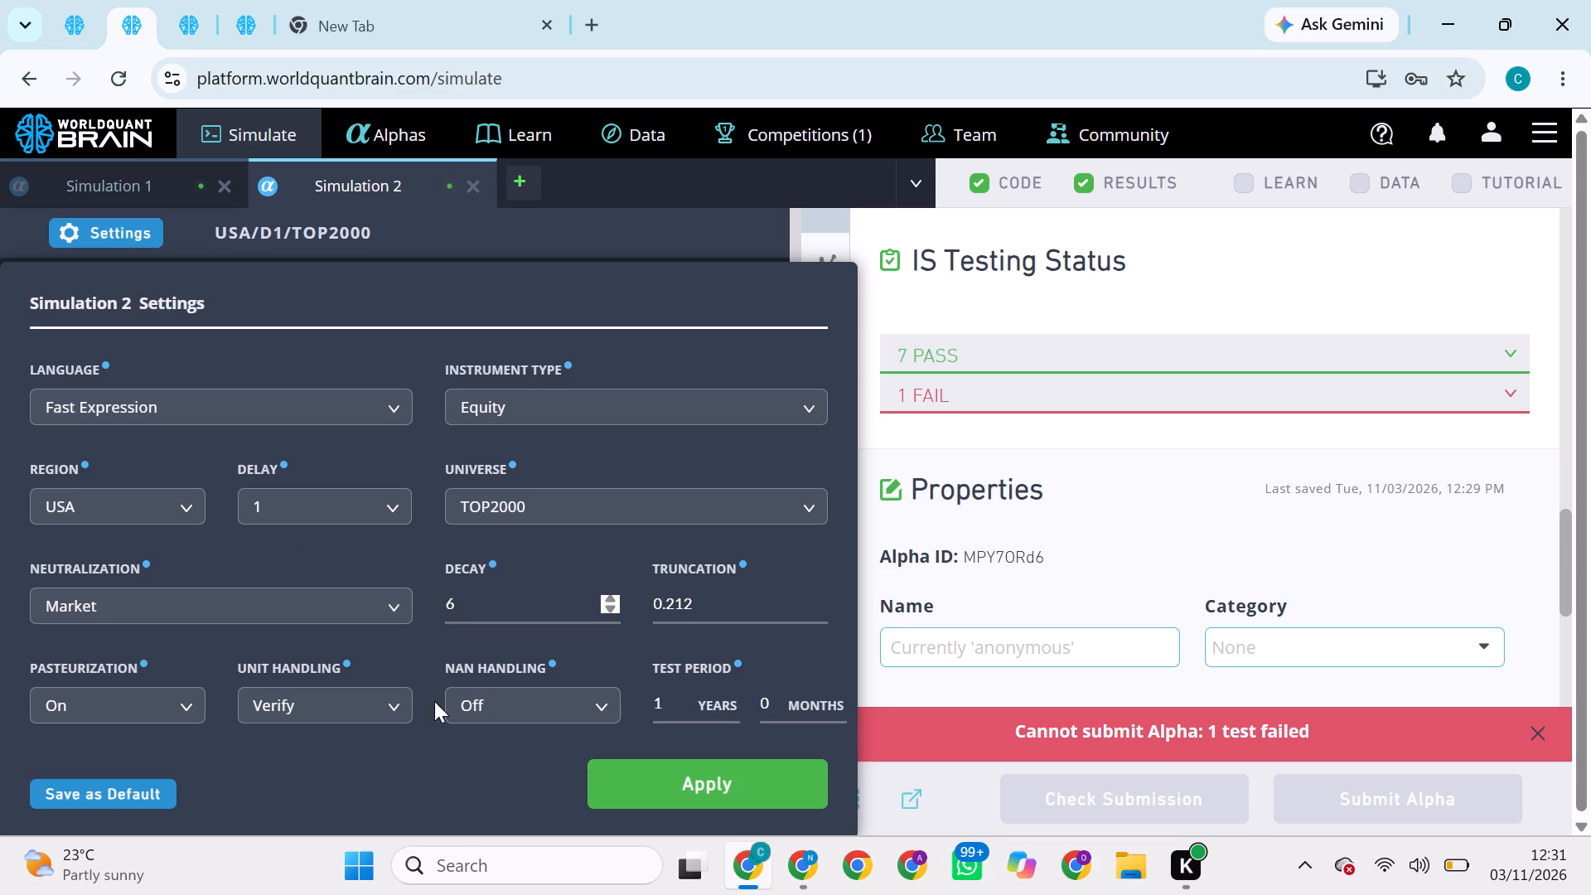
pyautogui.click(670, 792)
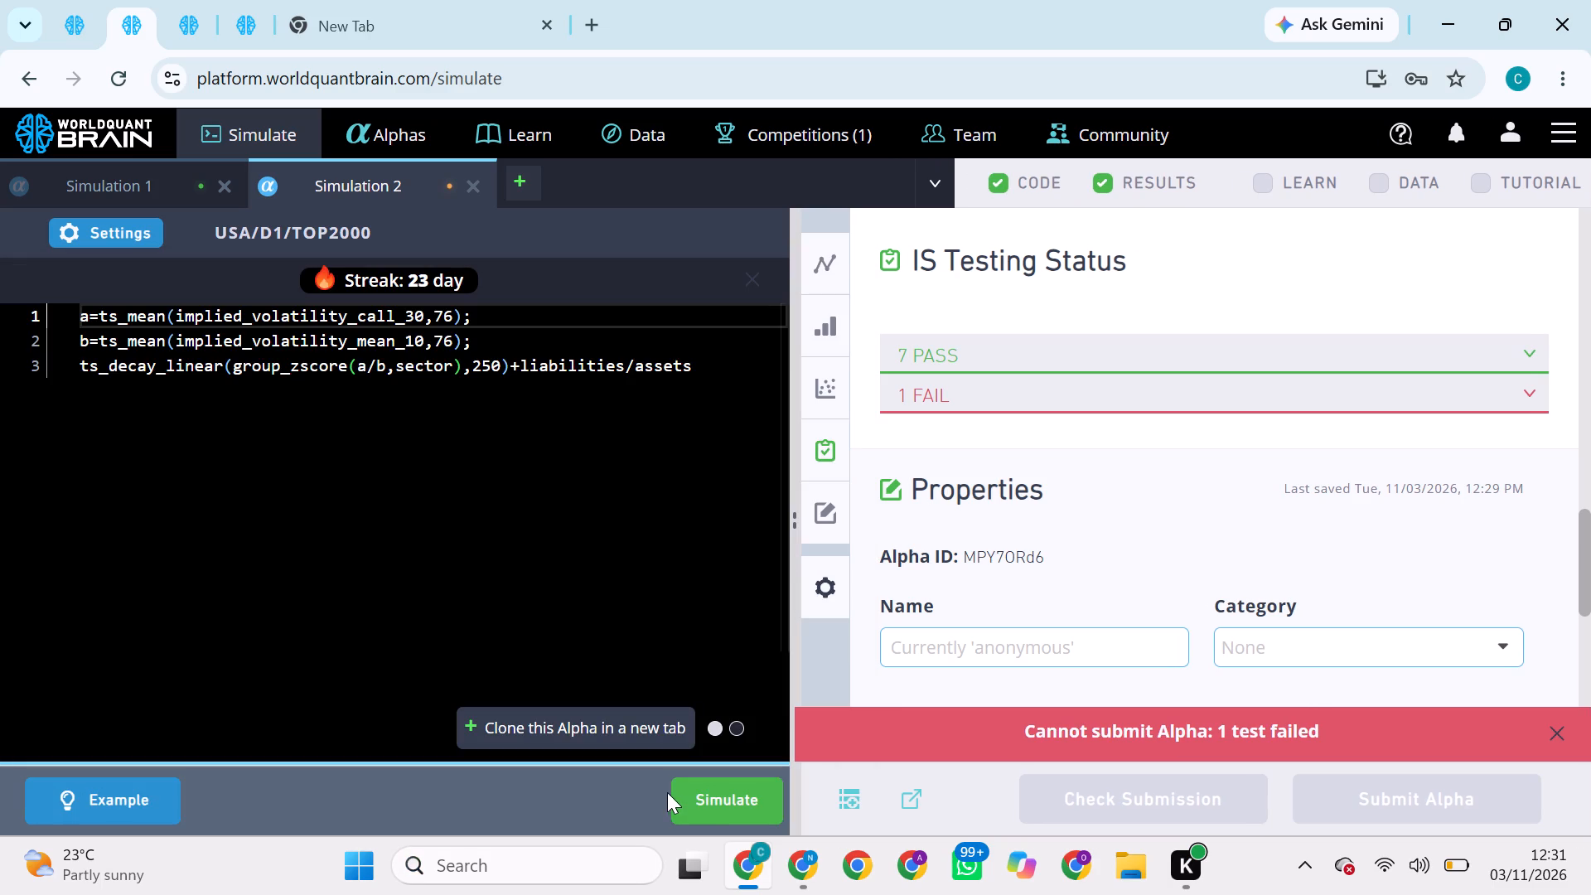
pyautogui.click(704, 823)
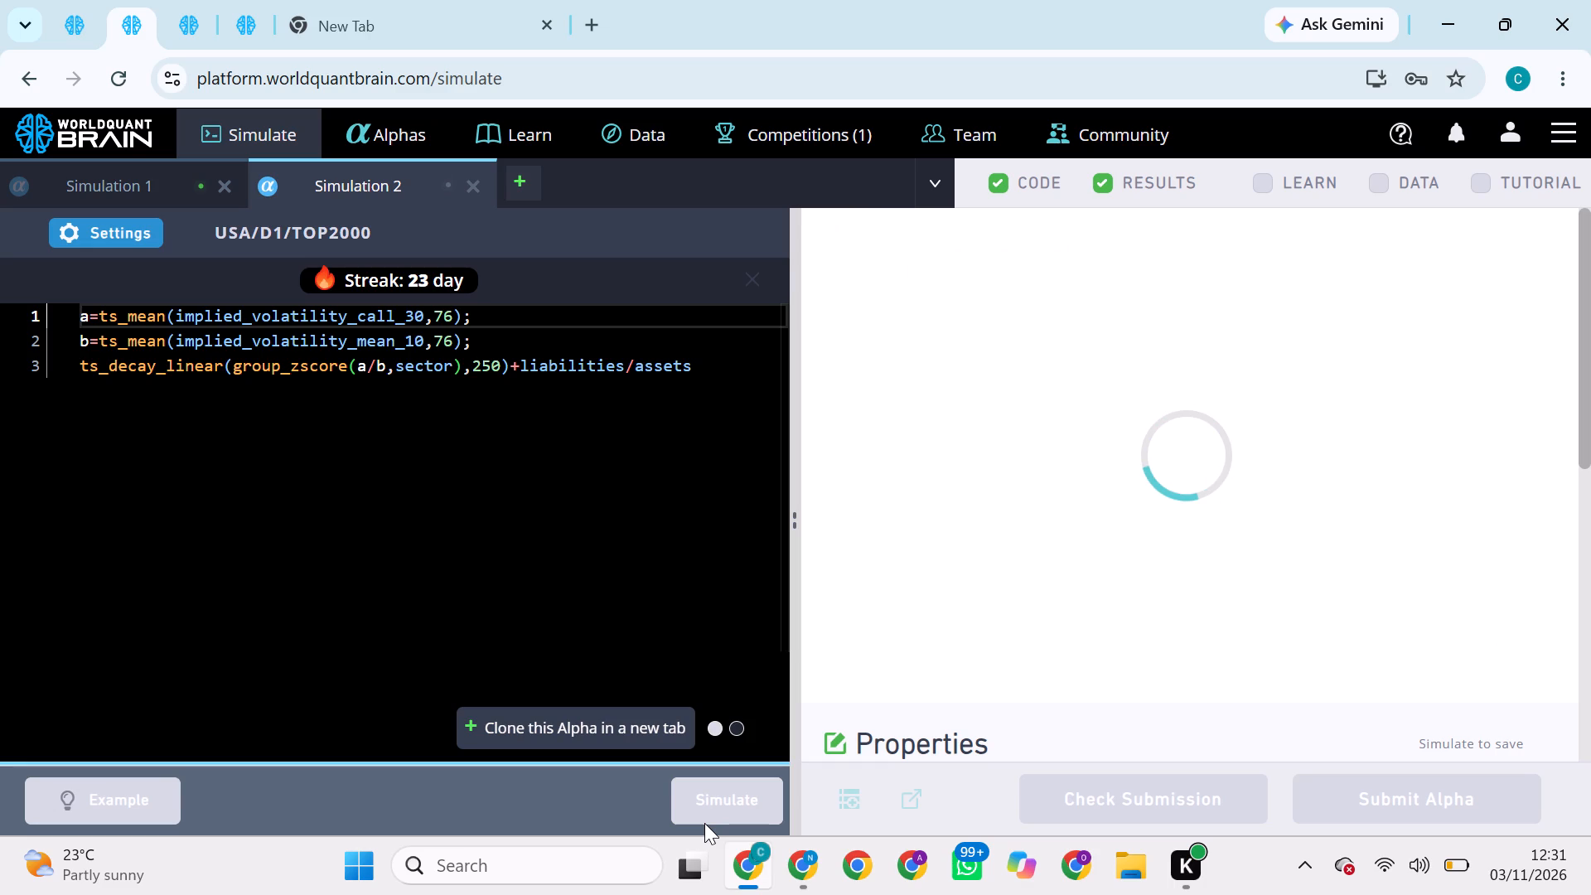
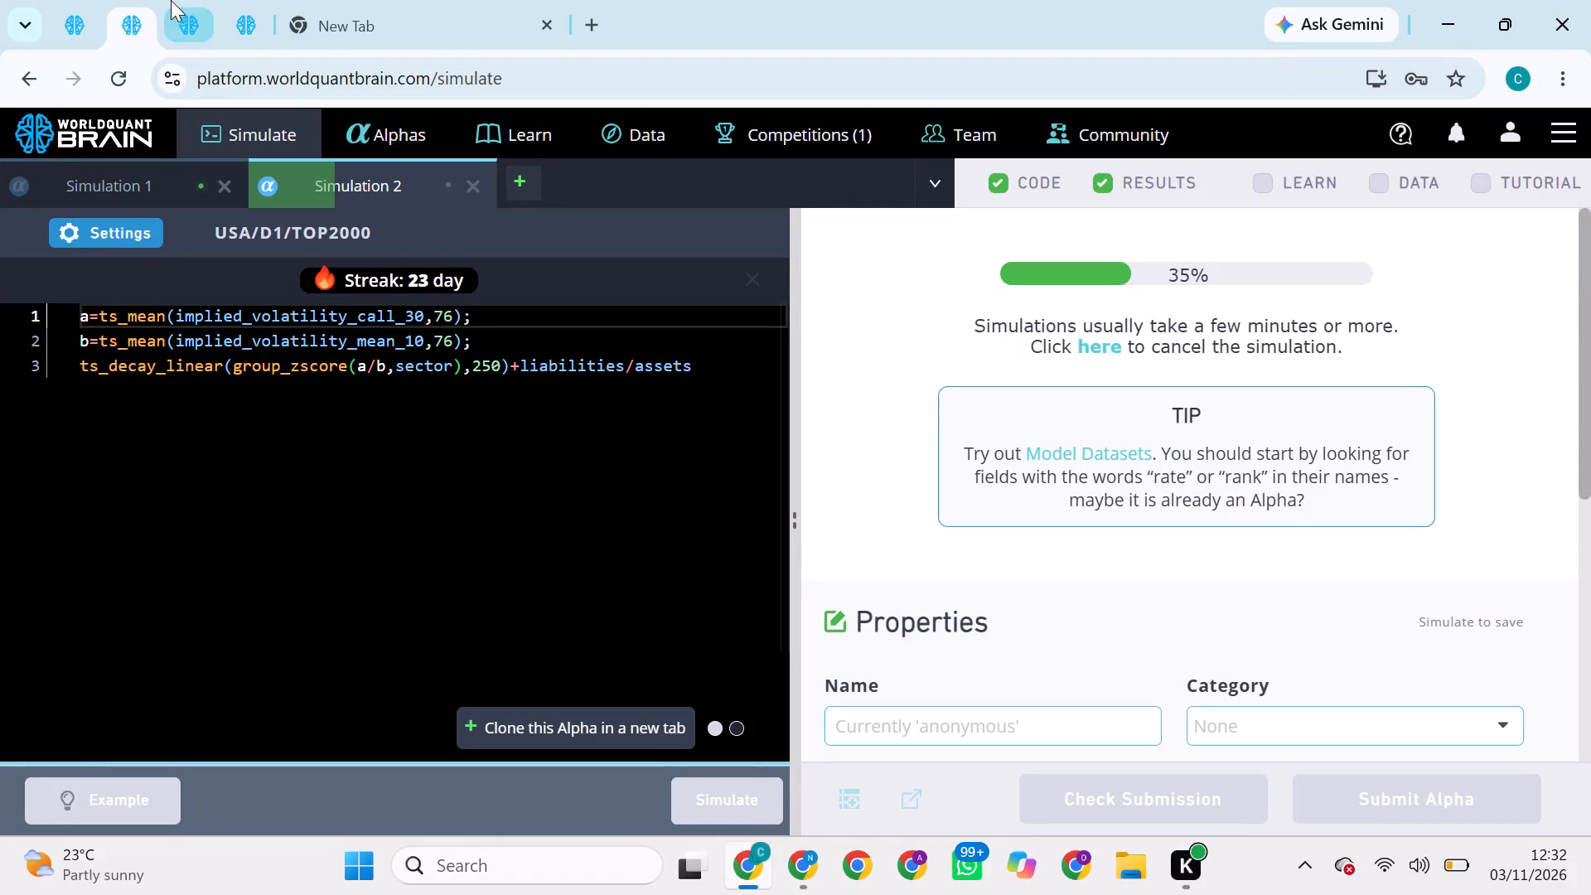
# Check the simulation settings of the TOP200 iv_difference alpha in the first browser tab, including its truncation, and apply them.
pyautogui.click(70, 0)
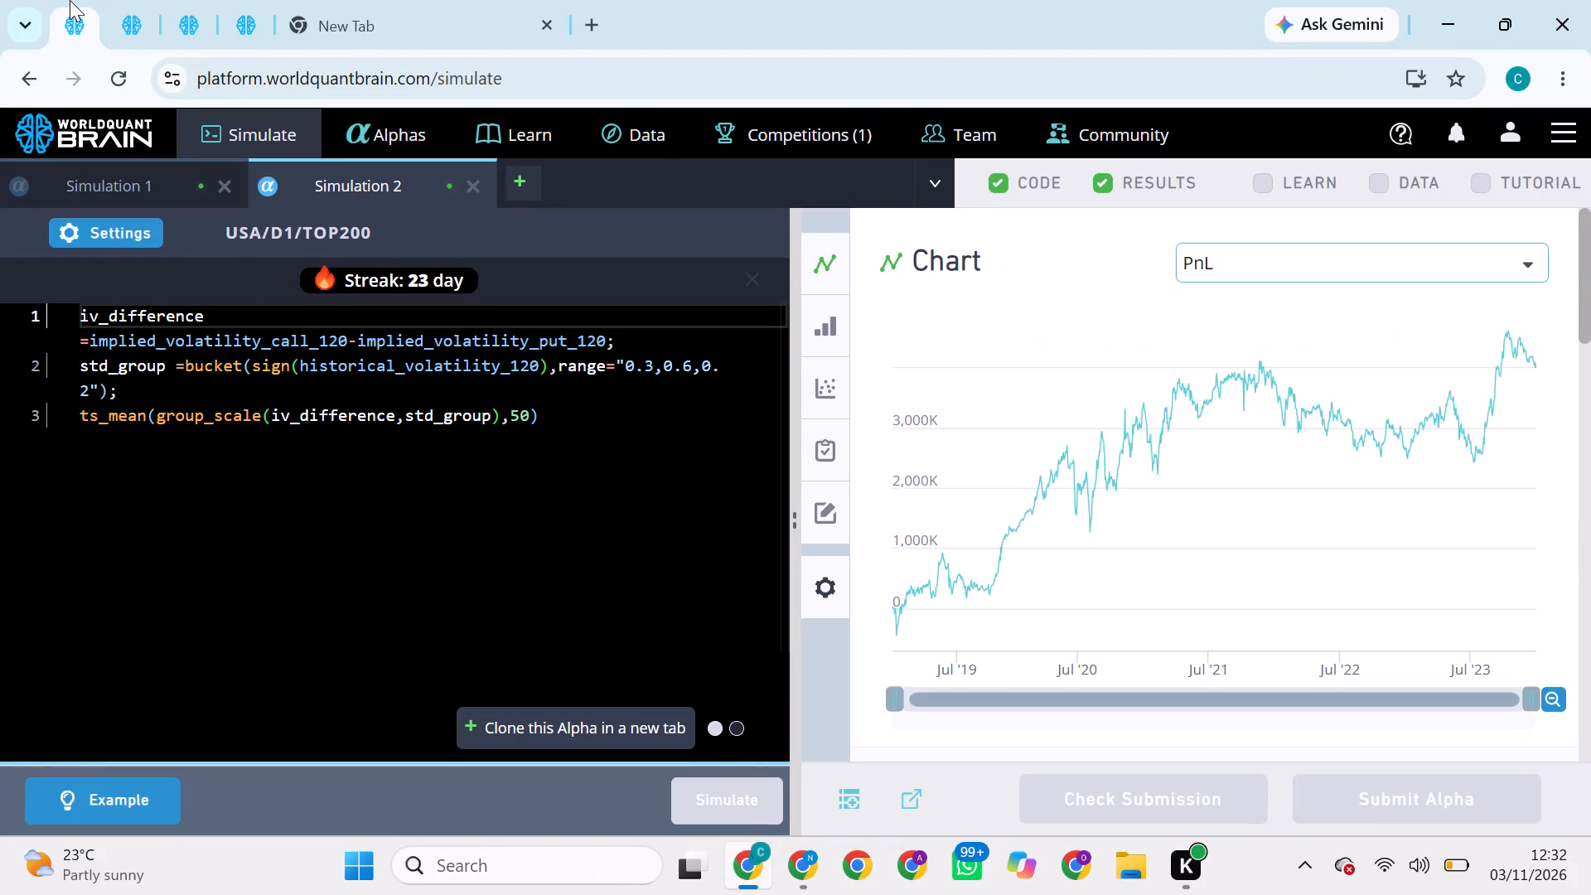
pyautogui.click(128, 235)
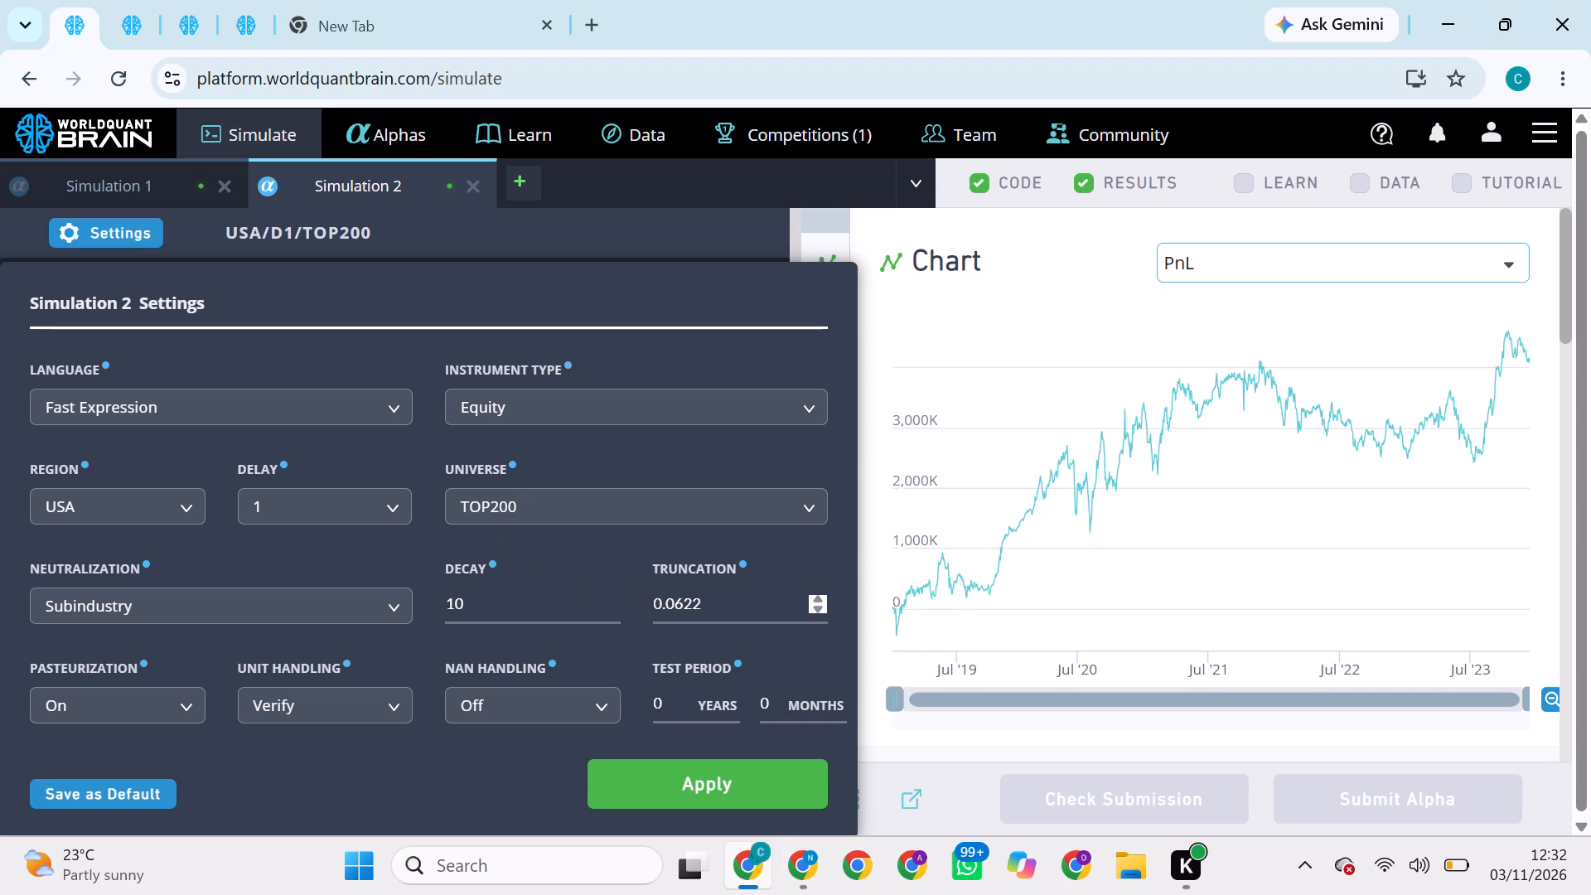
pyautogui.click(720, 597)
pyautogui.press('\\')
pyautogui.click(712, 784)
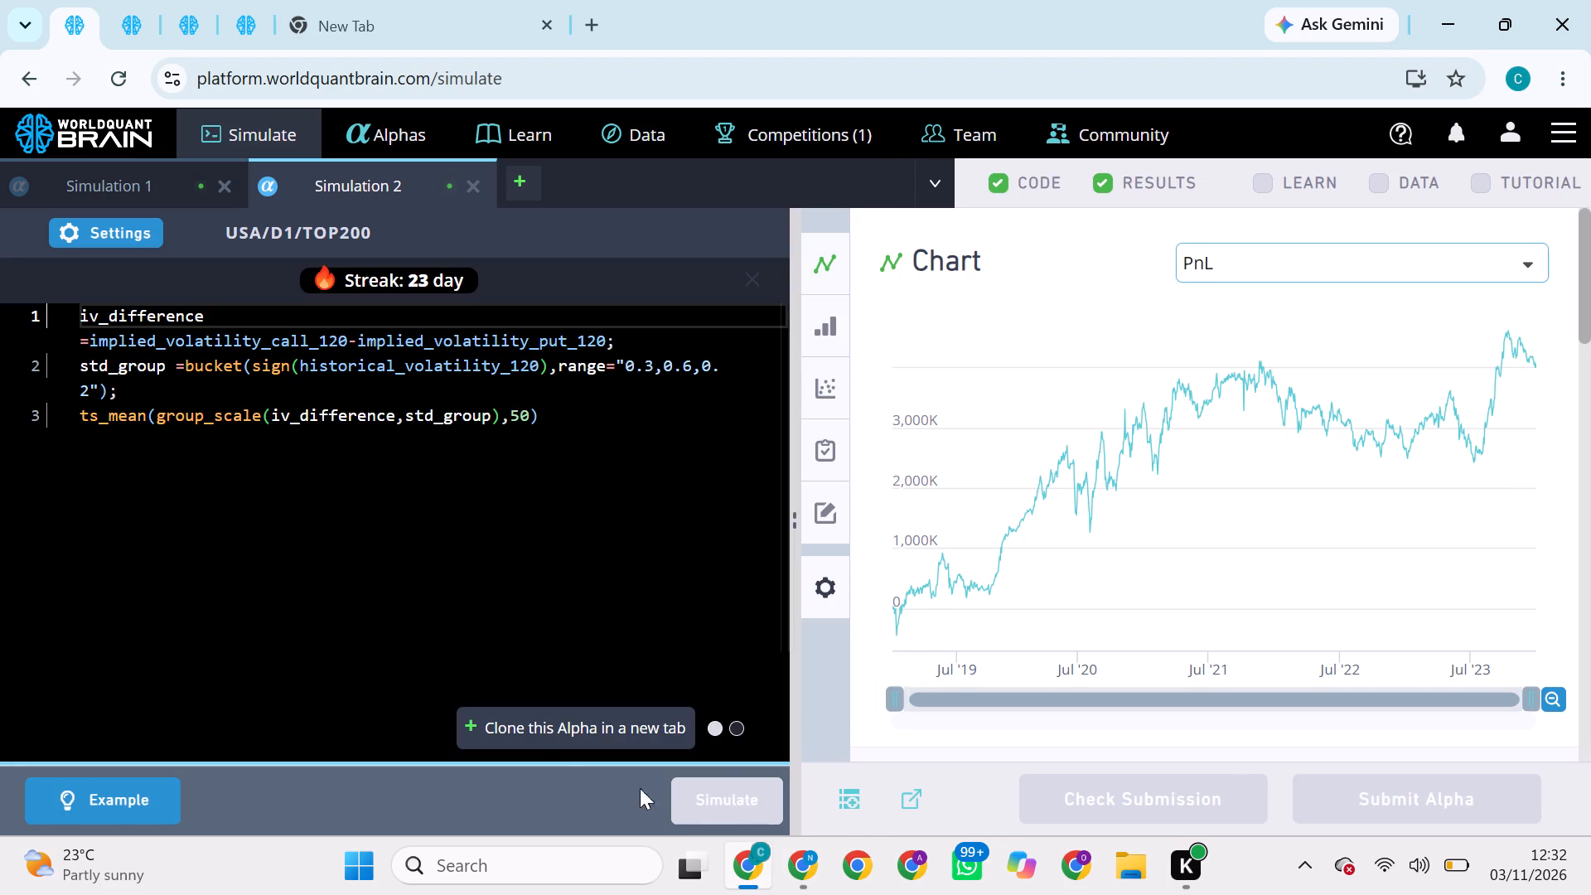
# Return to the second browser tab to check the simulation of the implied_volatility_call_30 alpha.
pyautogui.rightClick(133, 22)
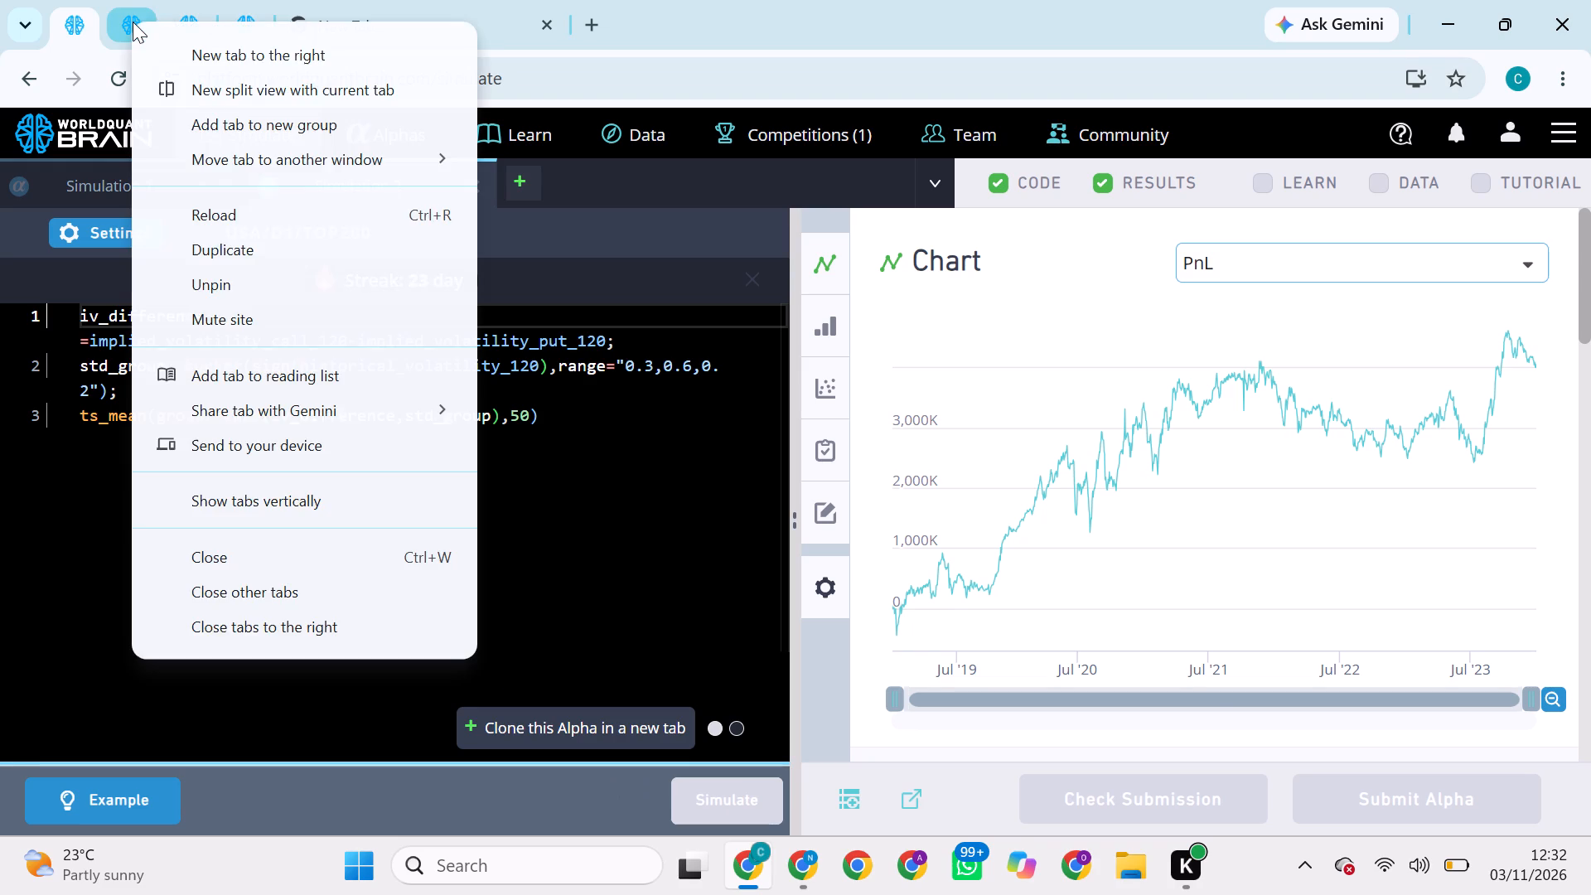
pyautogui.doubleClick(133, 22)
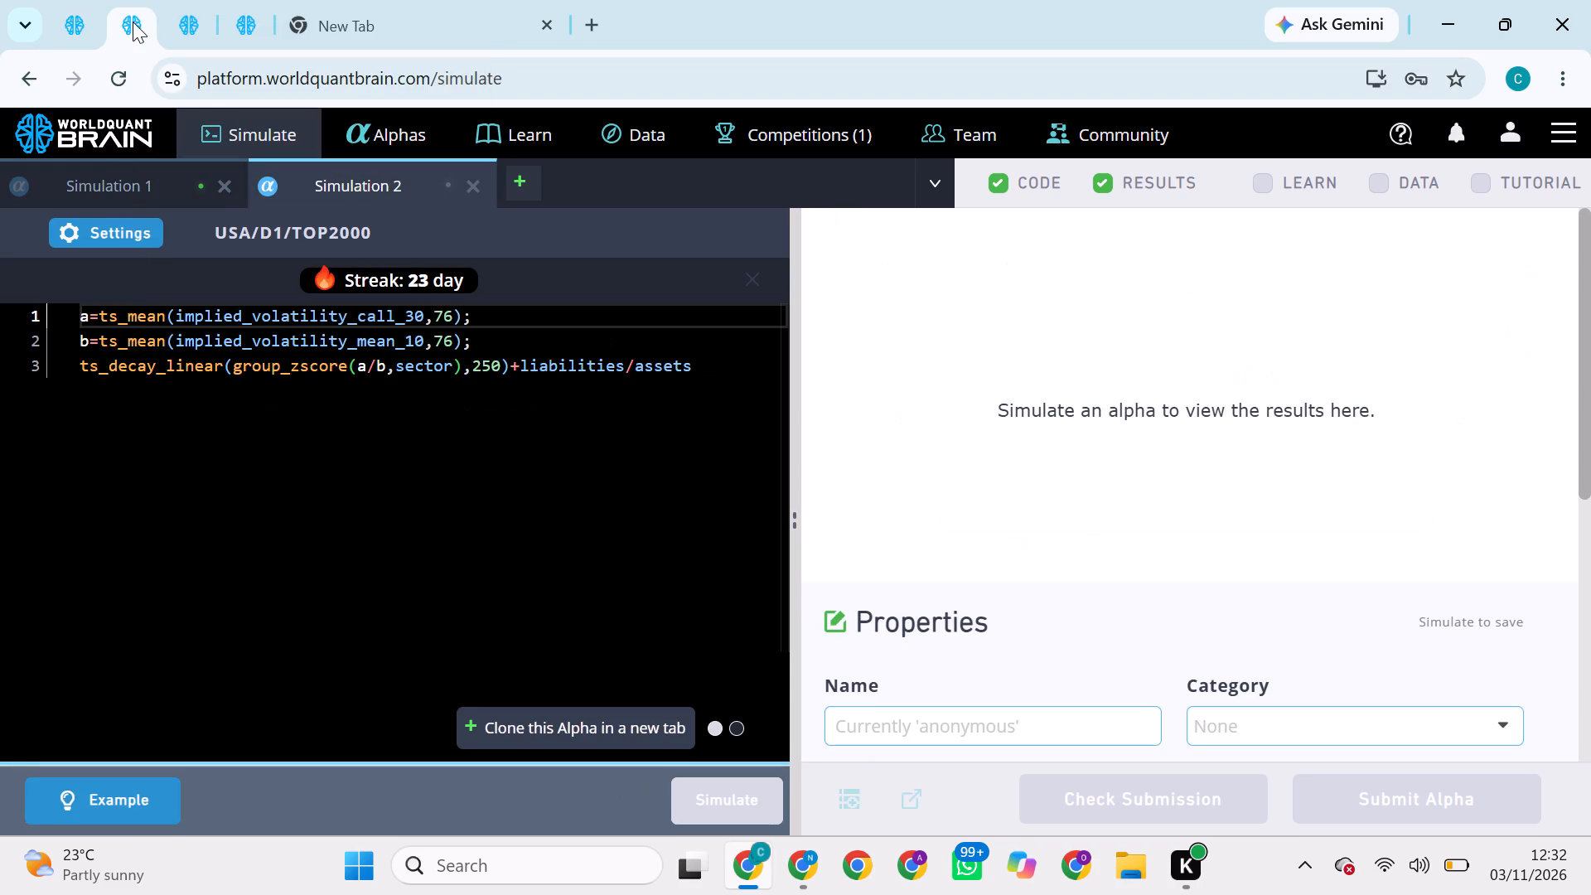
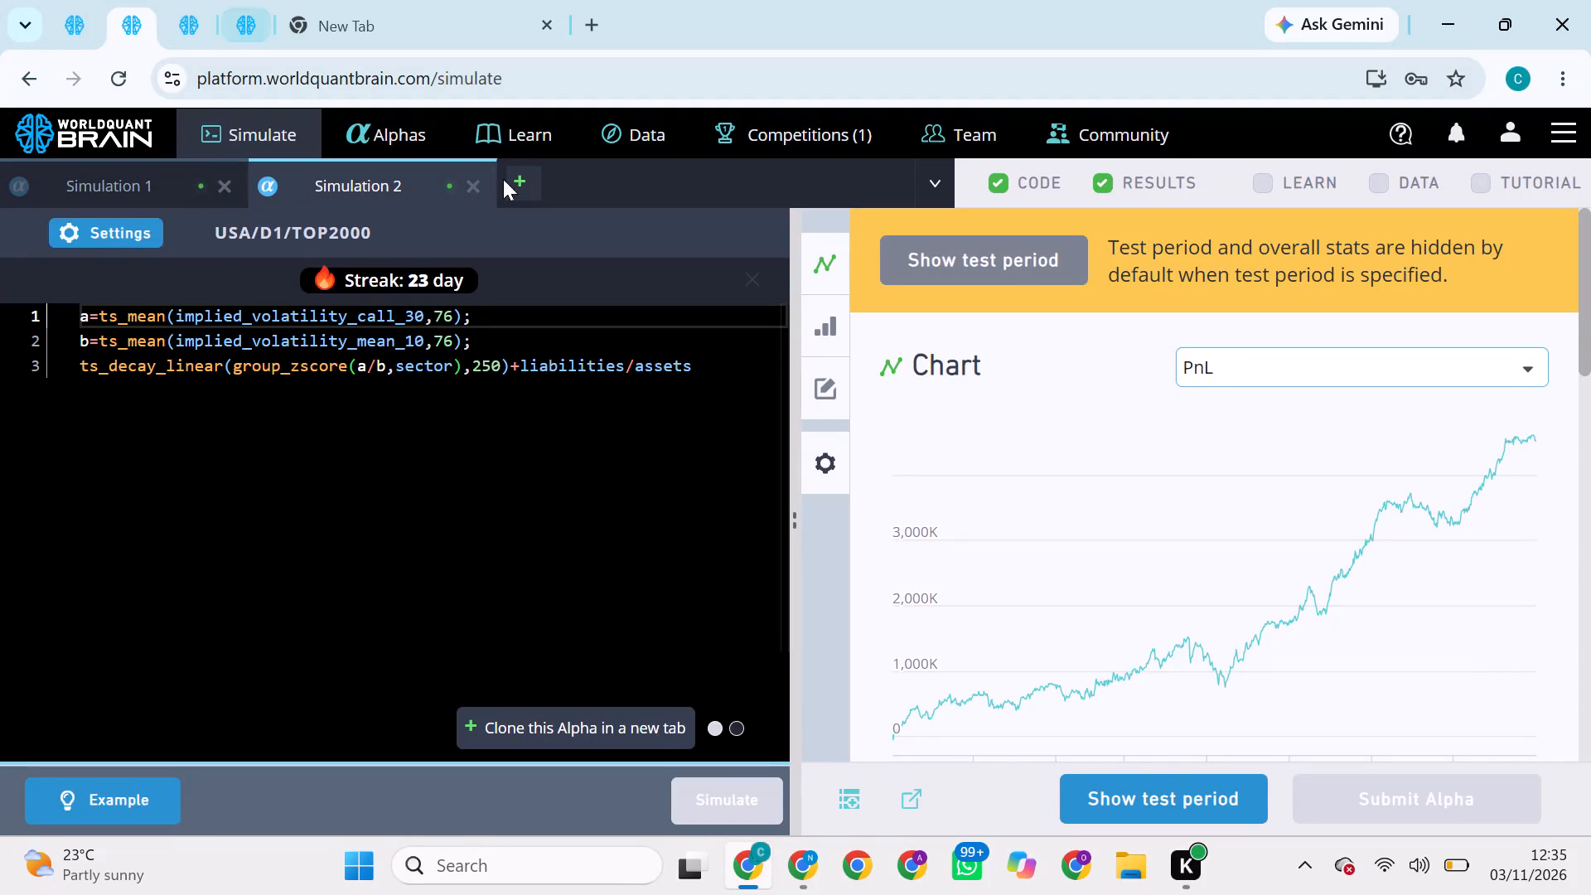
# Reveal the test period of the implied_volatility_call_30 alpha and submit the alpha for testing.
pyautogui.click(1199, 794)
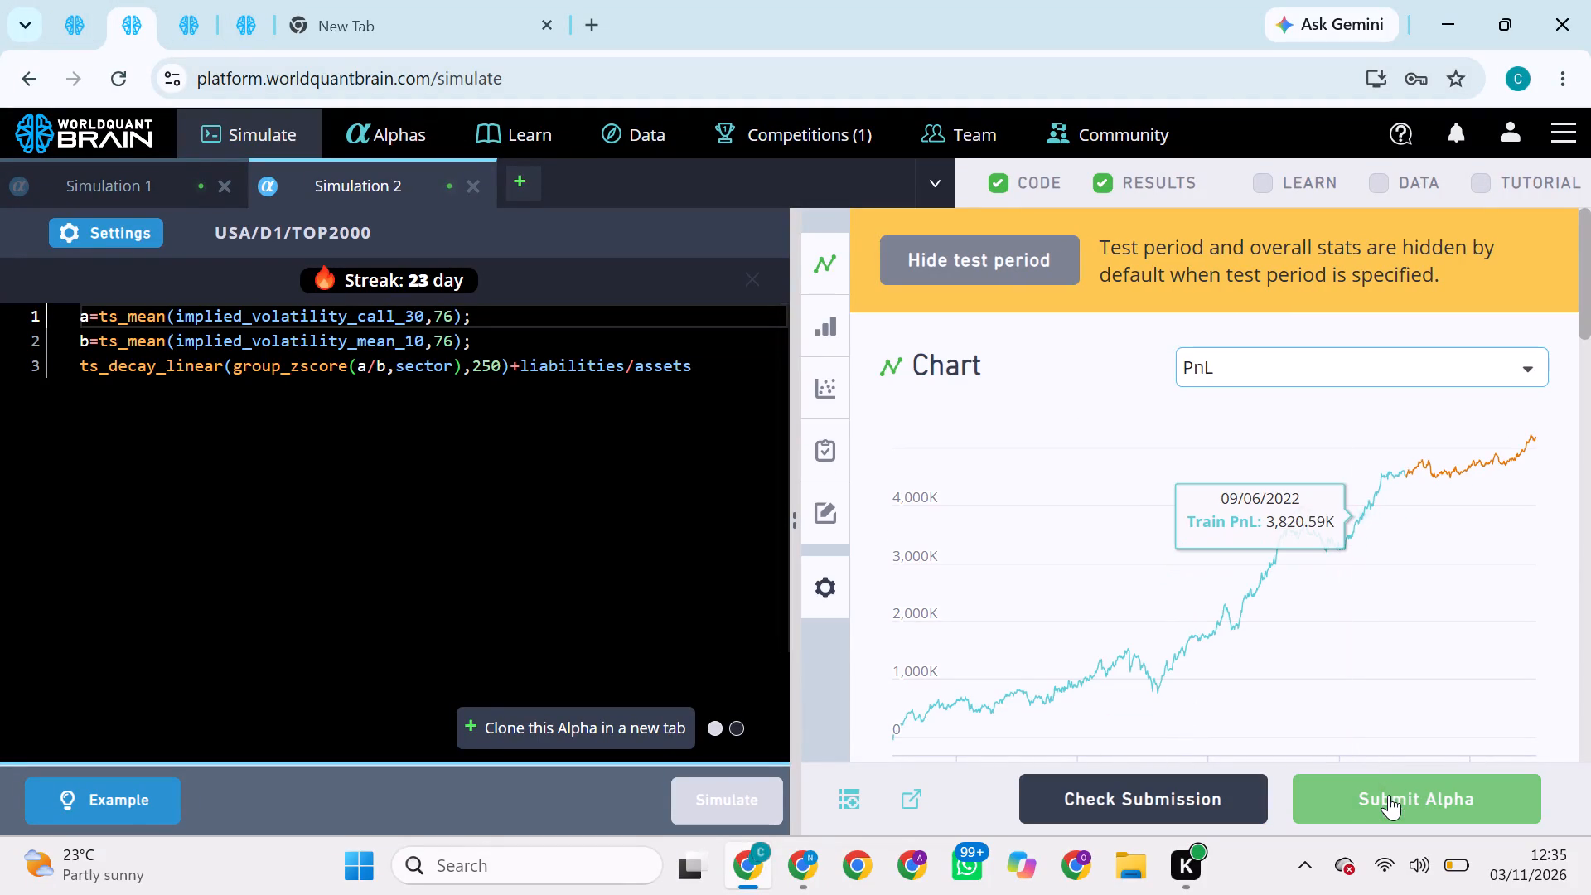
pyautogui.click(1389, 795)
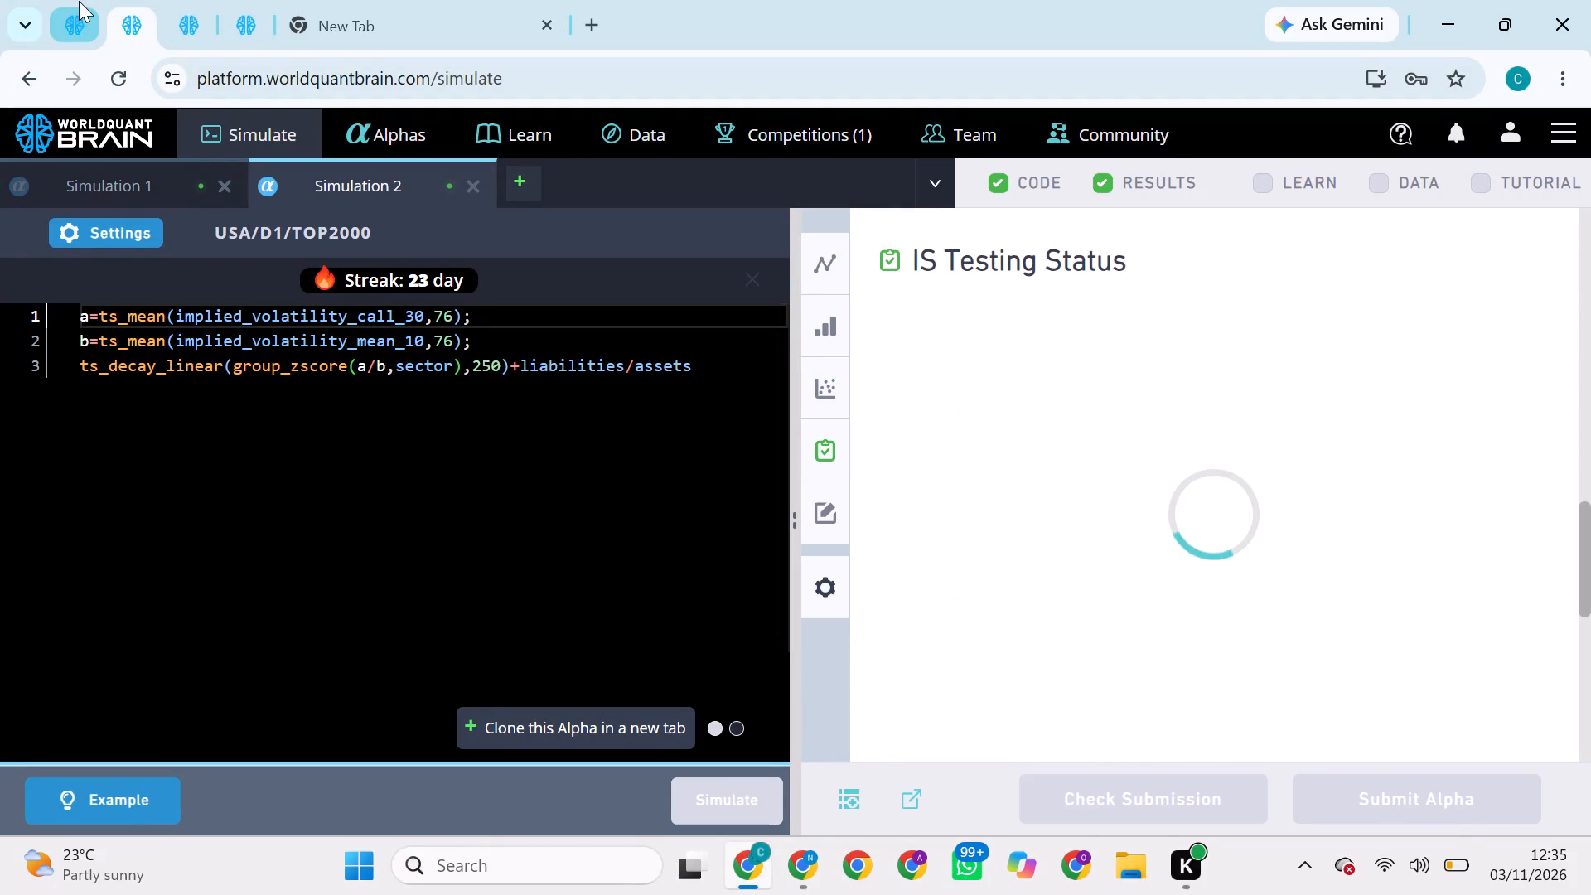
# In the first browser tab, set the TOP200 iv_difference alpha's neutralization to Market and truncation to 0.06, and resimulate it.
pyautogui.click(77, 0)
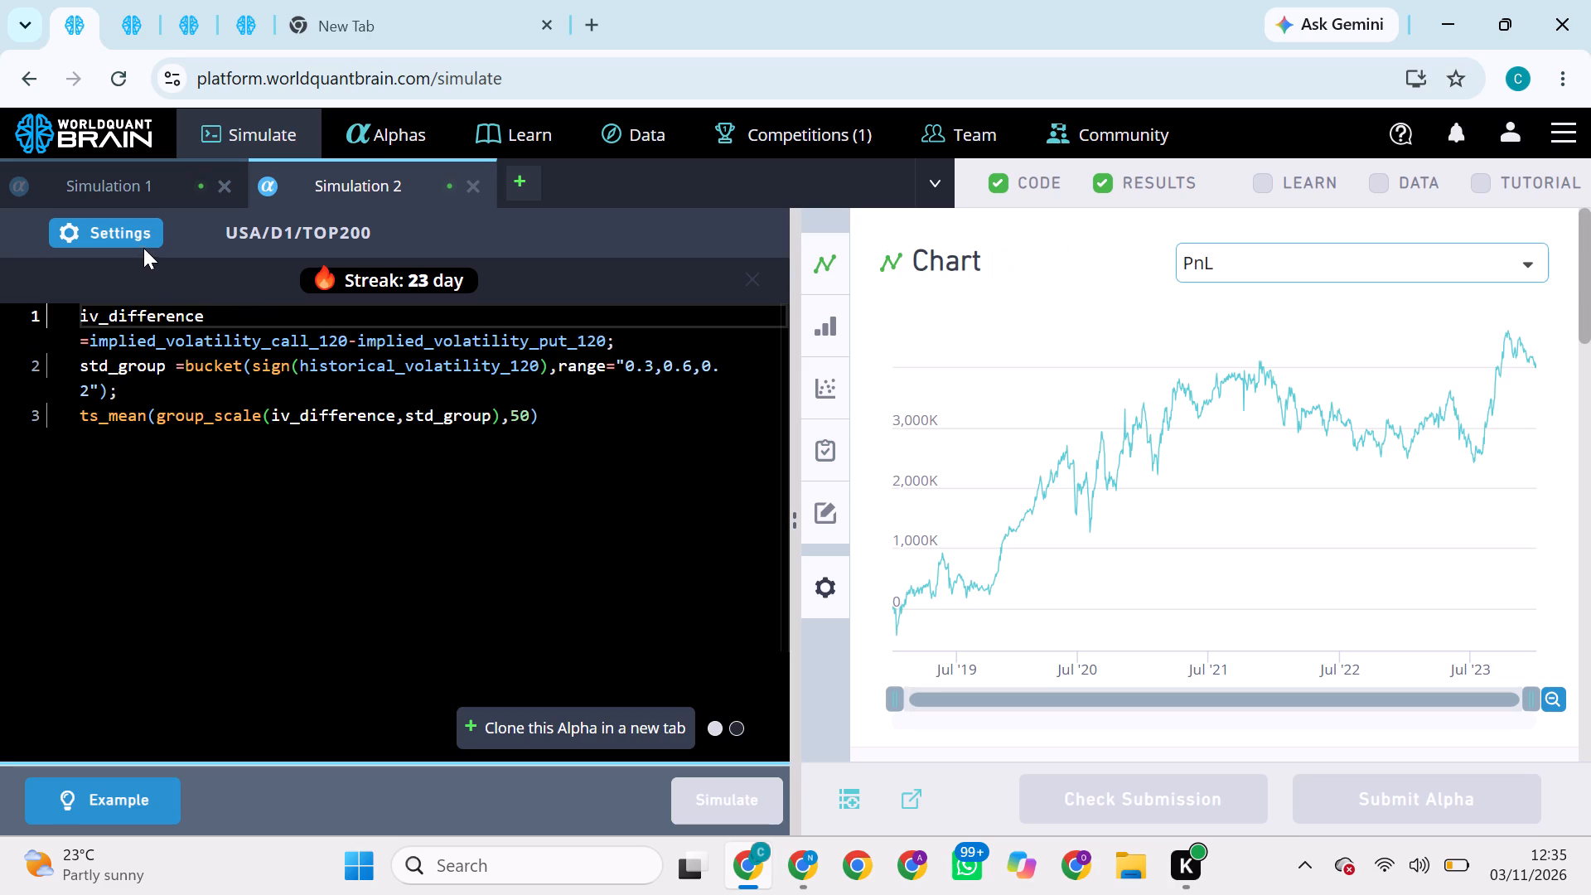
pyautogui.click(140, 227)
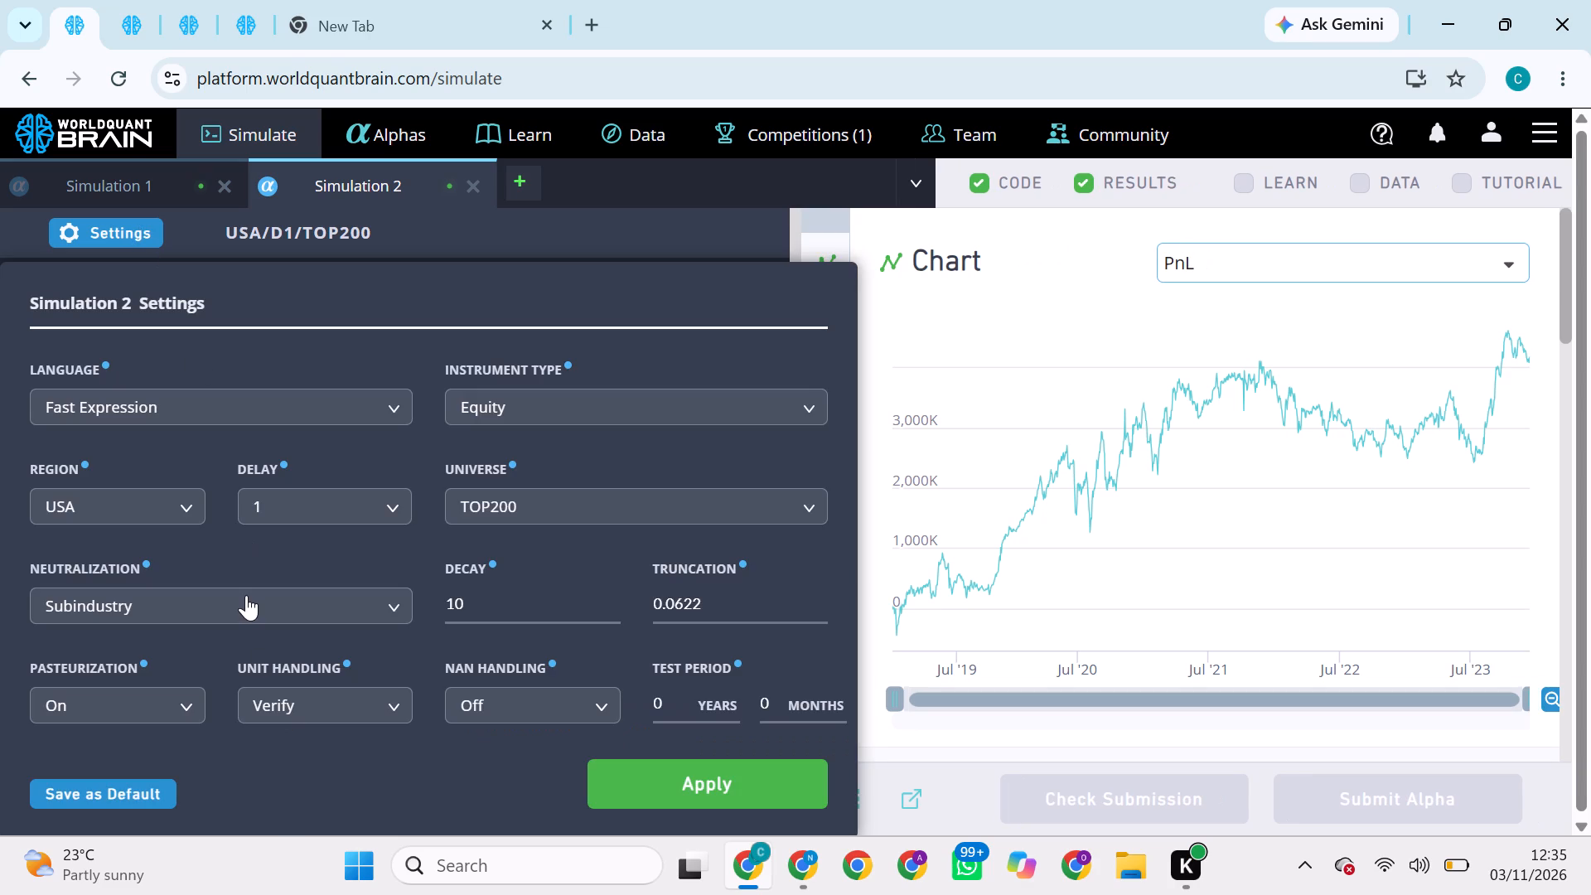
pyautogui.click(246, 595)
pyautogui.click(112, 681)
pyautogui.click(751, 609)
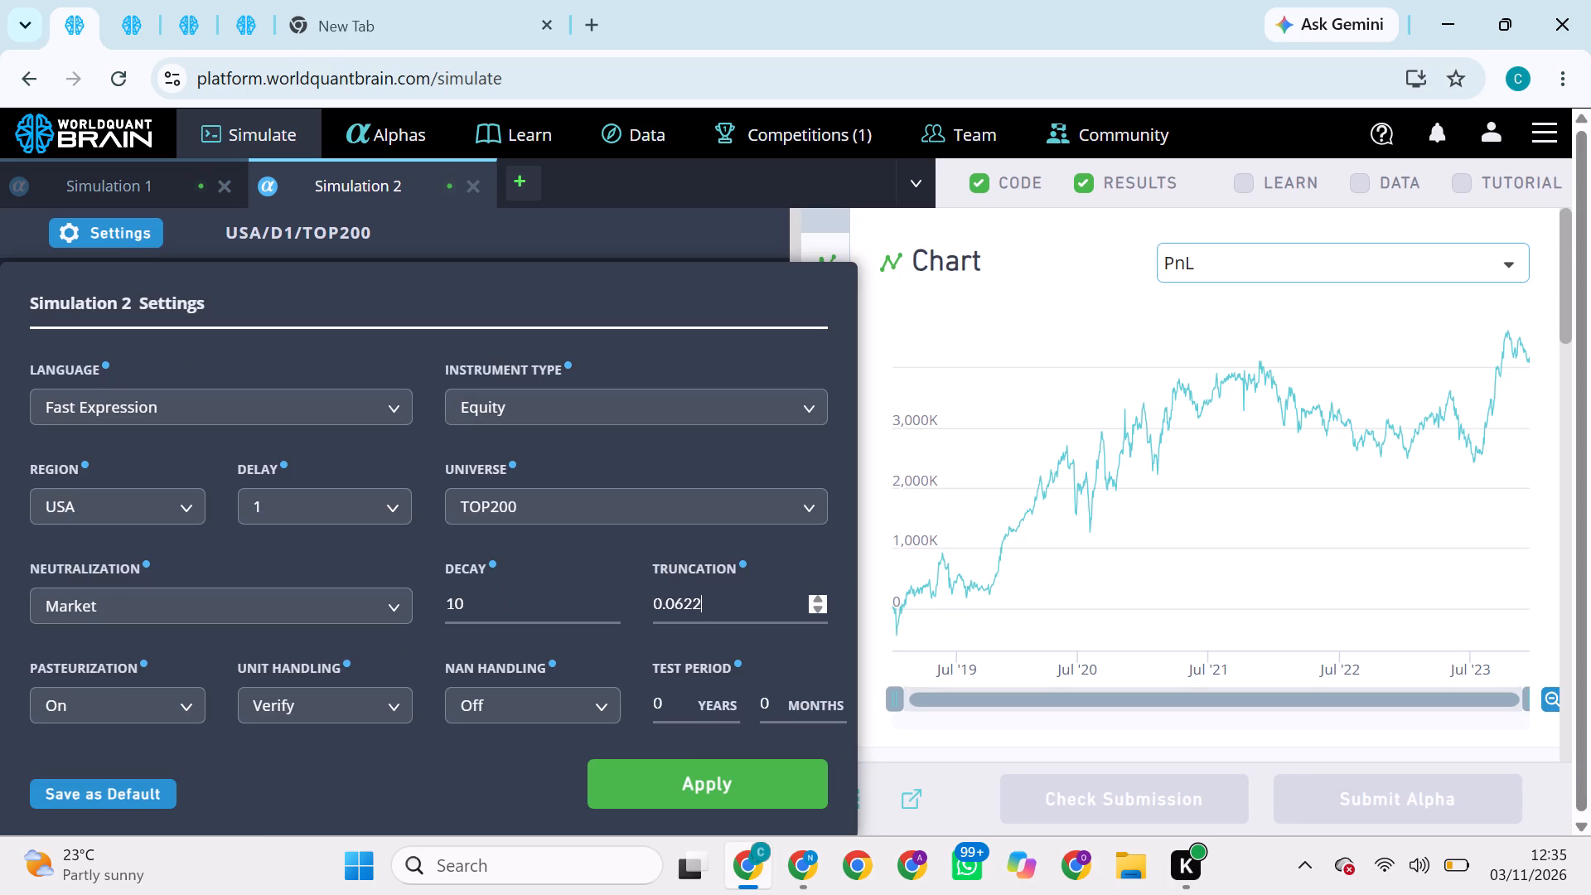
pyautogui.press('BackSpace')
pyautogui.press('BackSpace')
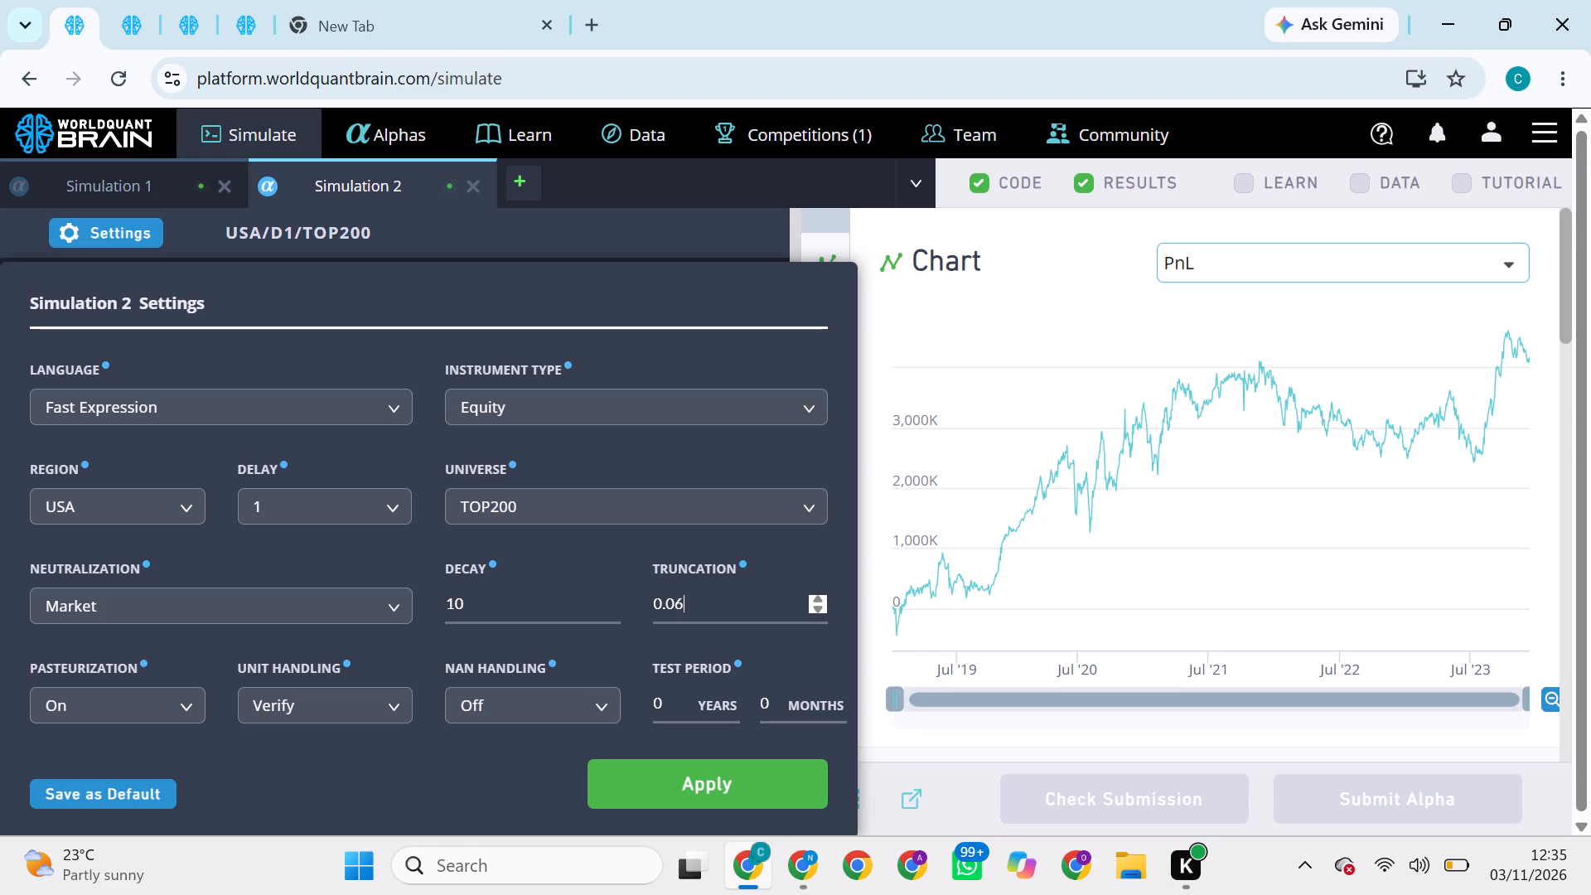
pyautogui.click(773, 776)
pyautogui.click(757, 810)
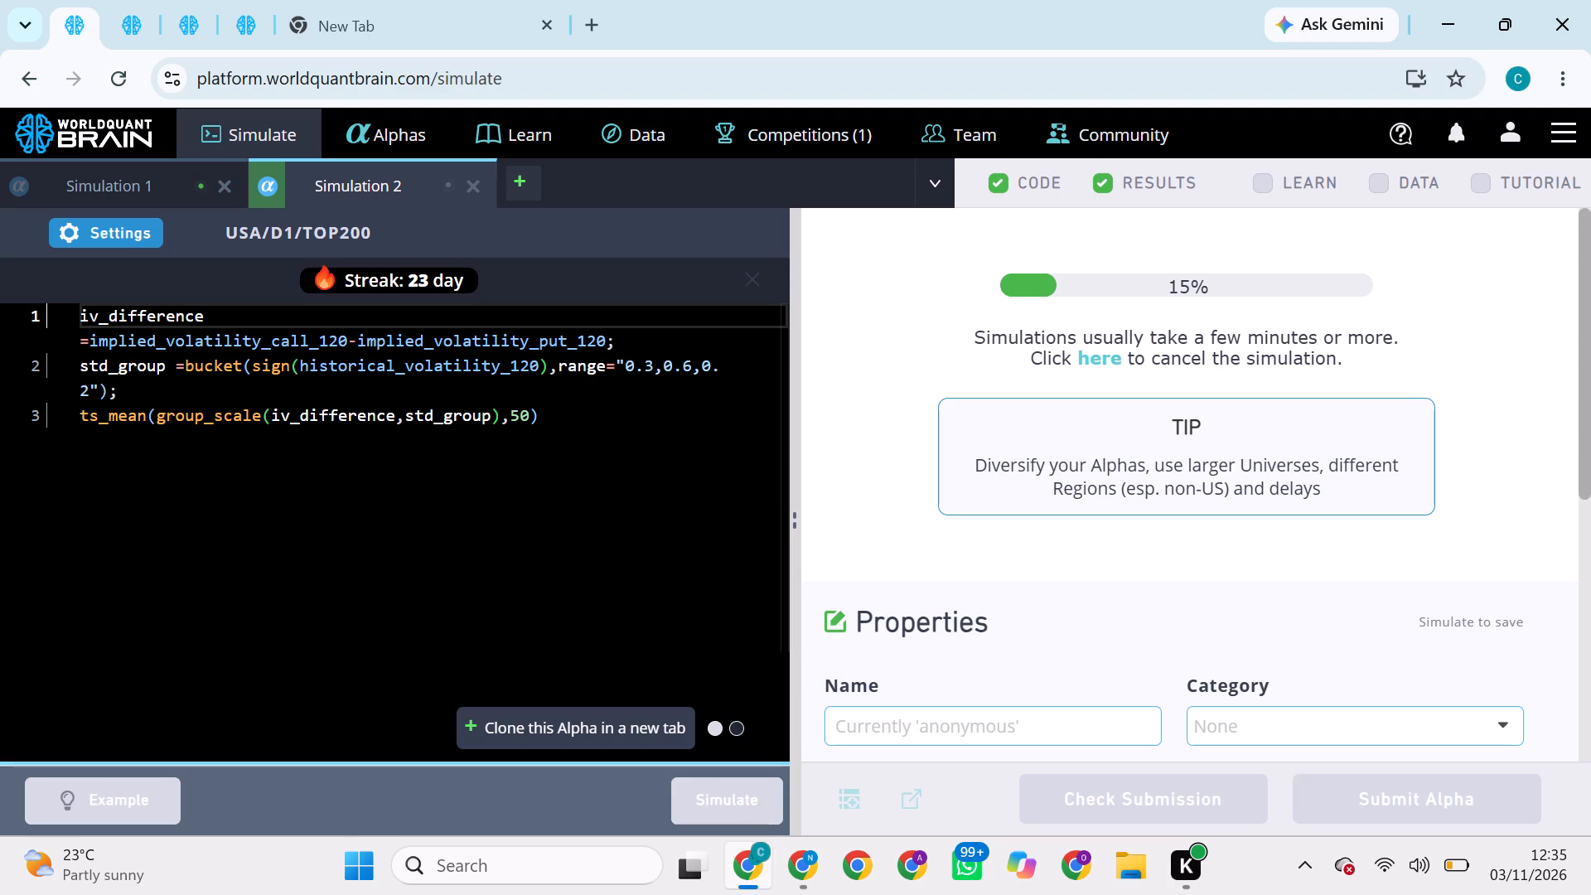
# In the second browser tab, set the implied_volatility_call_30 alpha's neutralization to Sector and resimulate it.
pyautogui.click(143, 27)
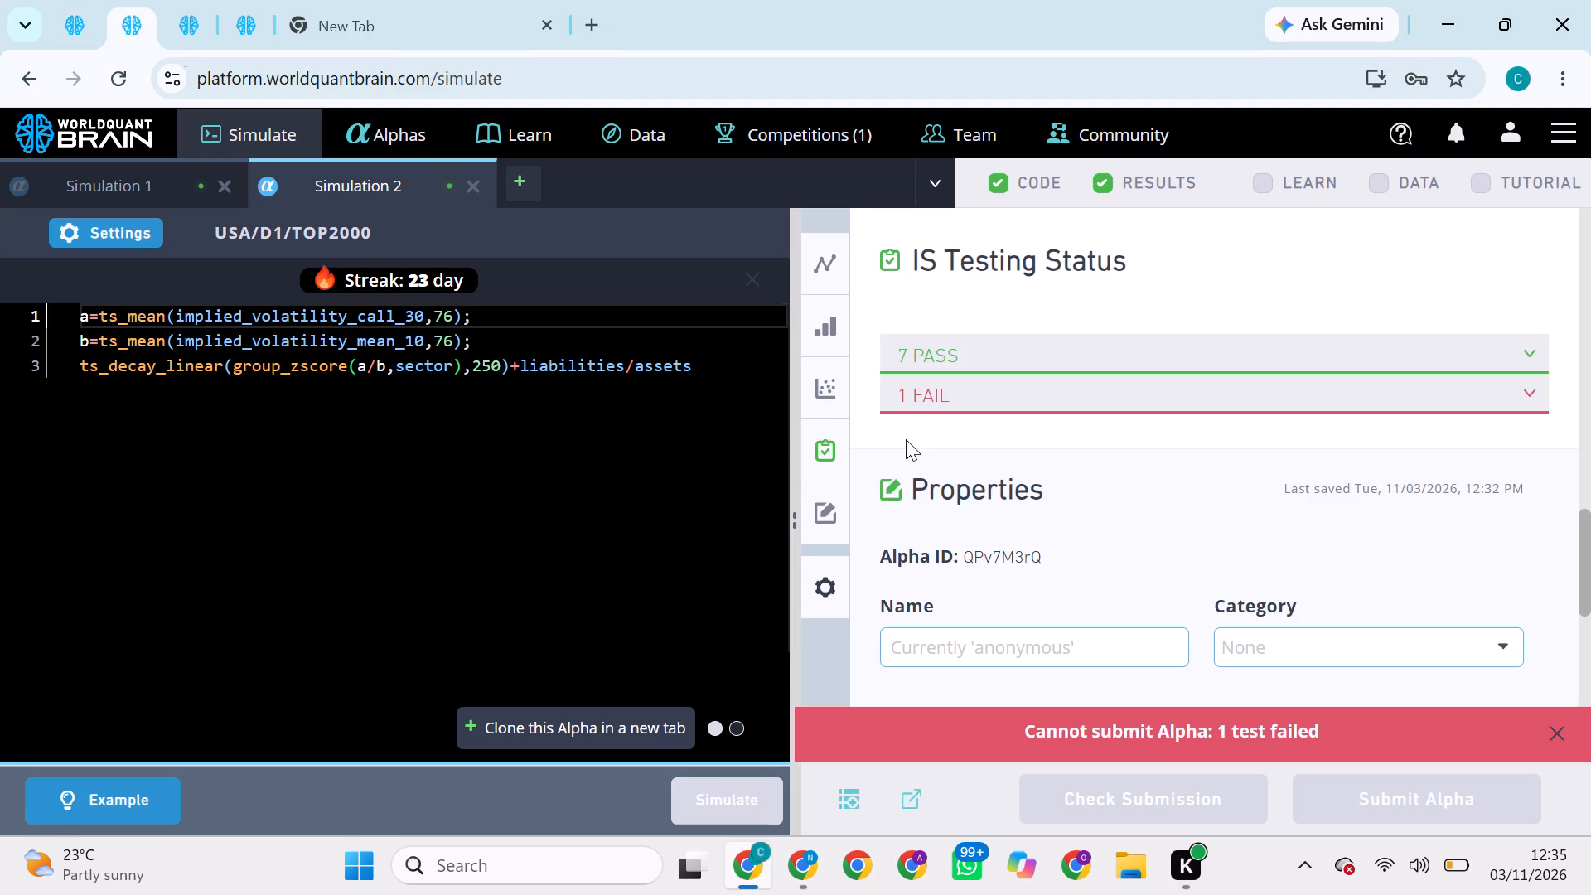
pyautogui.click(150, 245)
pyautogui.click(186, 605)
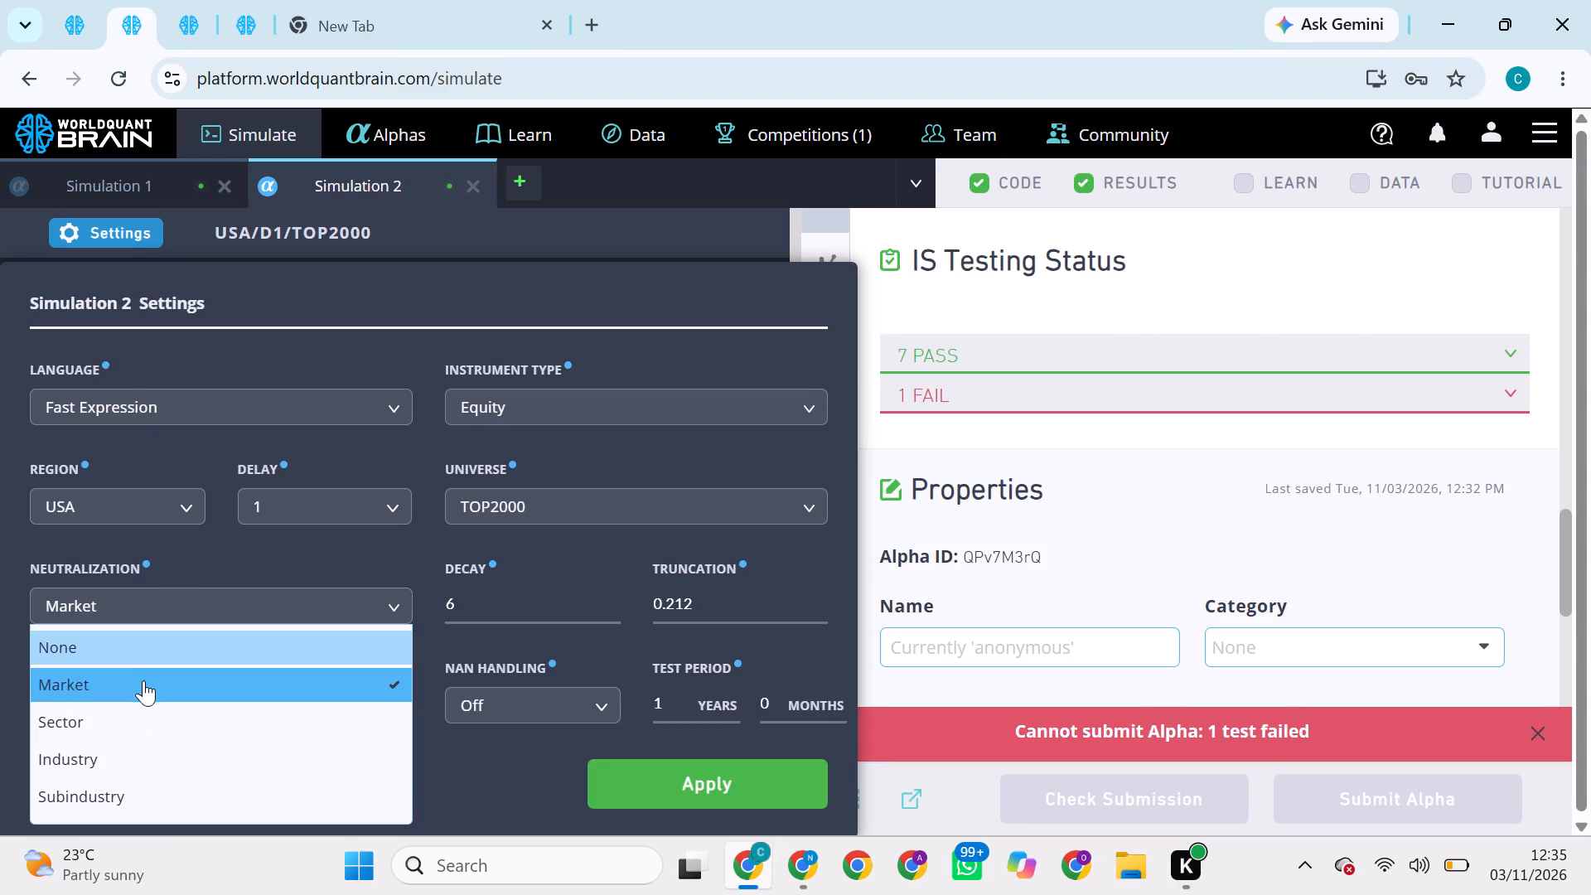
pyautogui.click(135, 714)
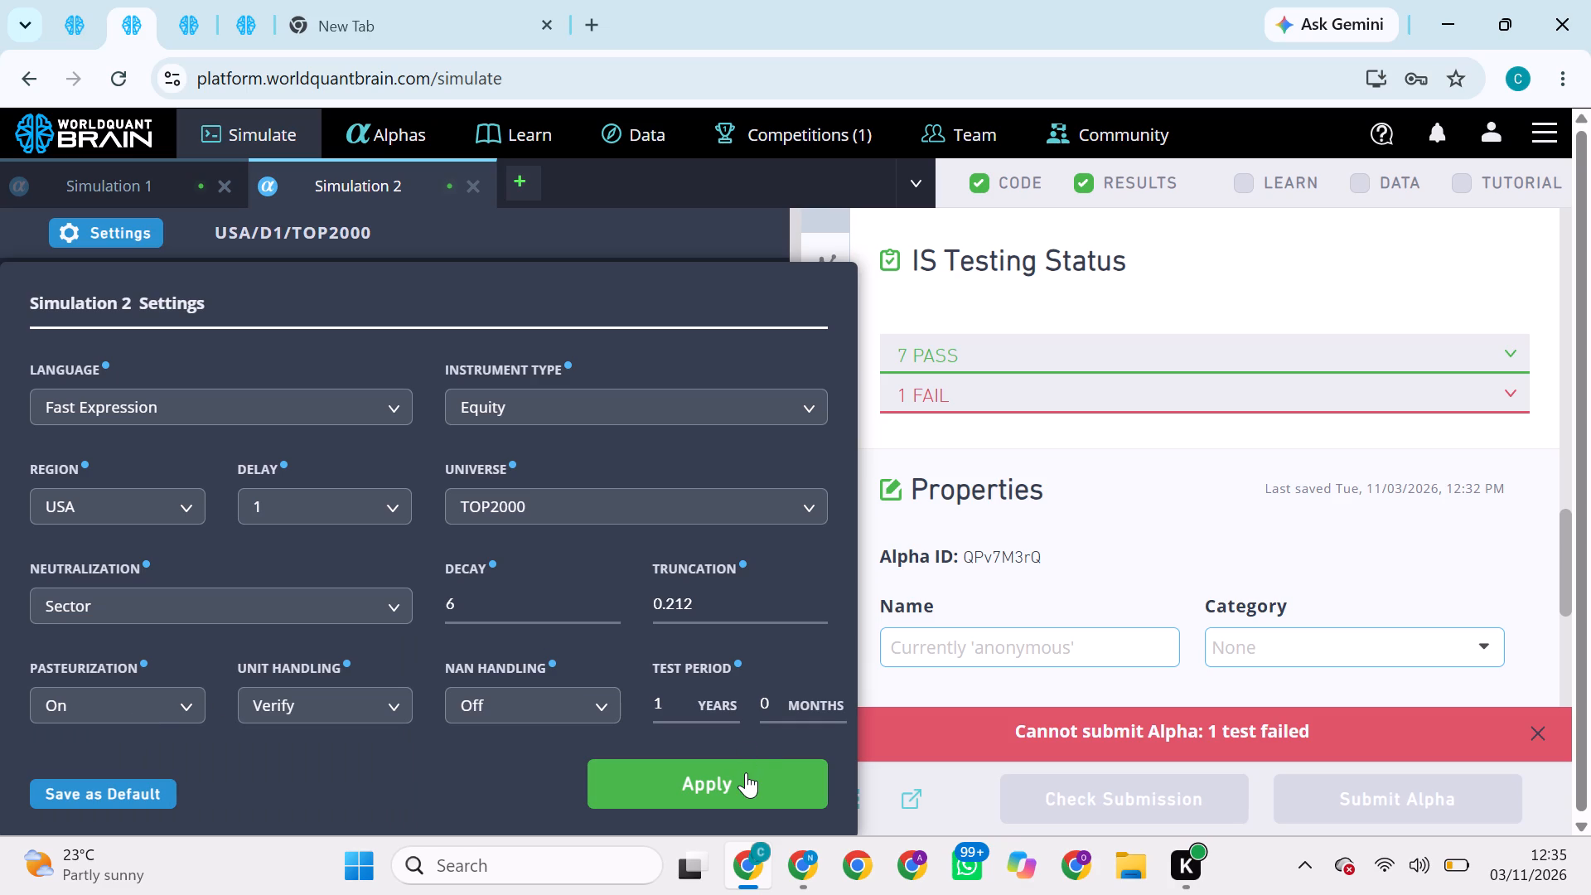
pyautogui.click(746, 772)
pyautogui.click(750, 791)
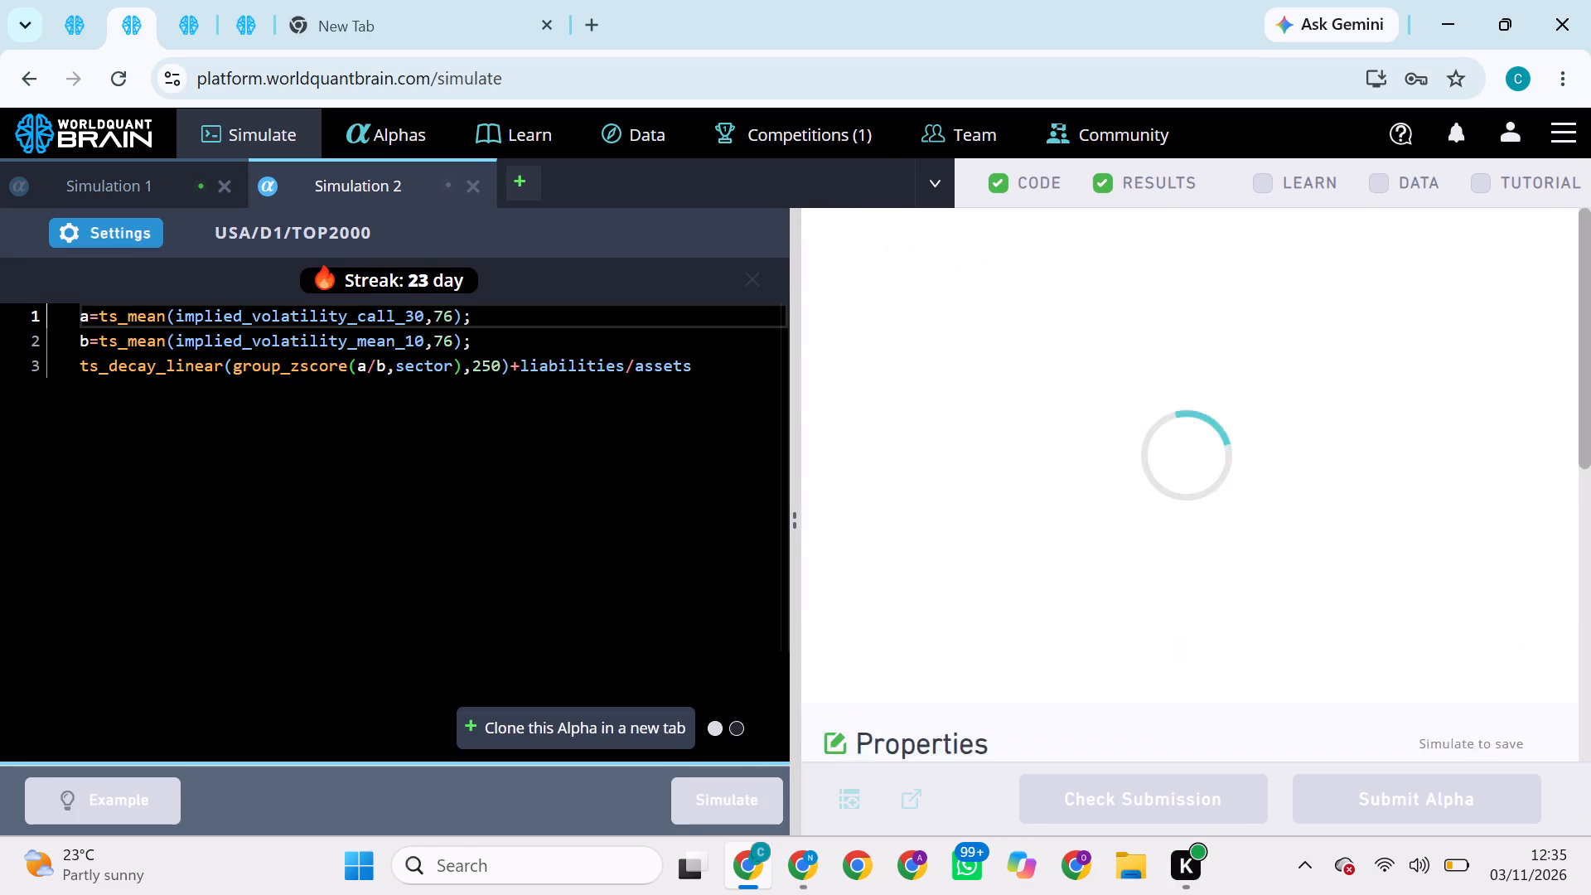
# Submit the TOP2000 iv_difference alpha in the third browser tab.
pyautogui.click(172, 4)
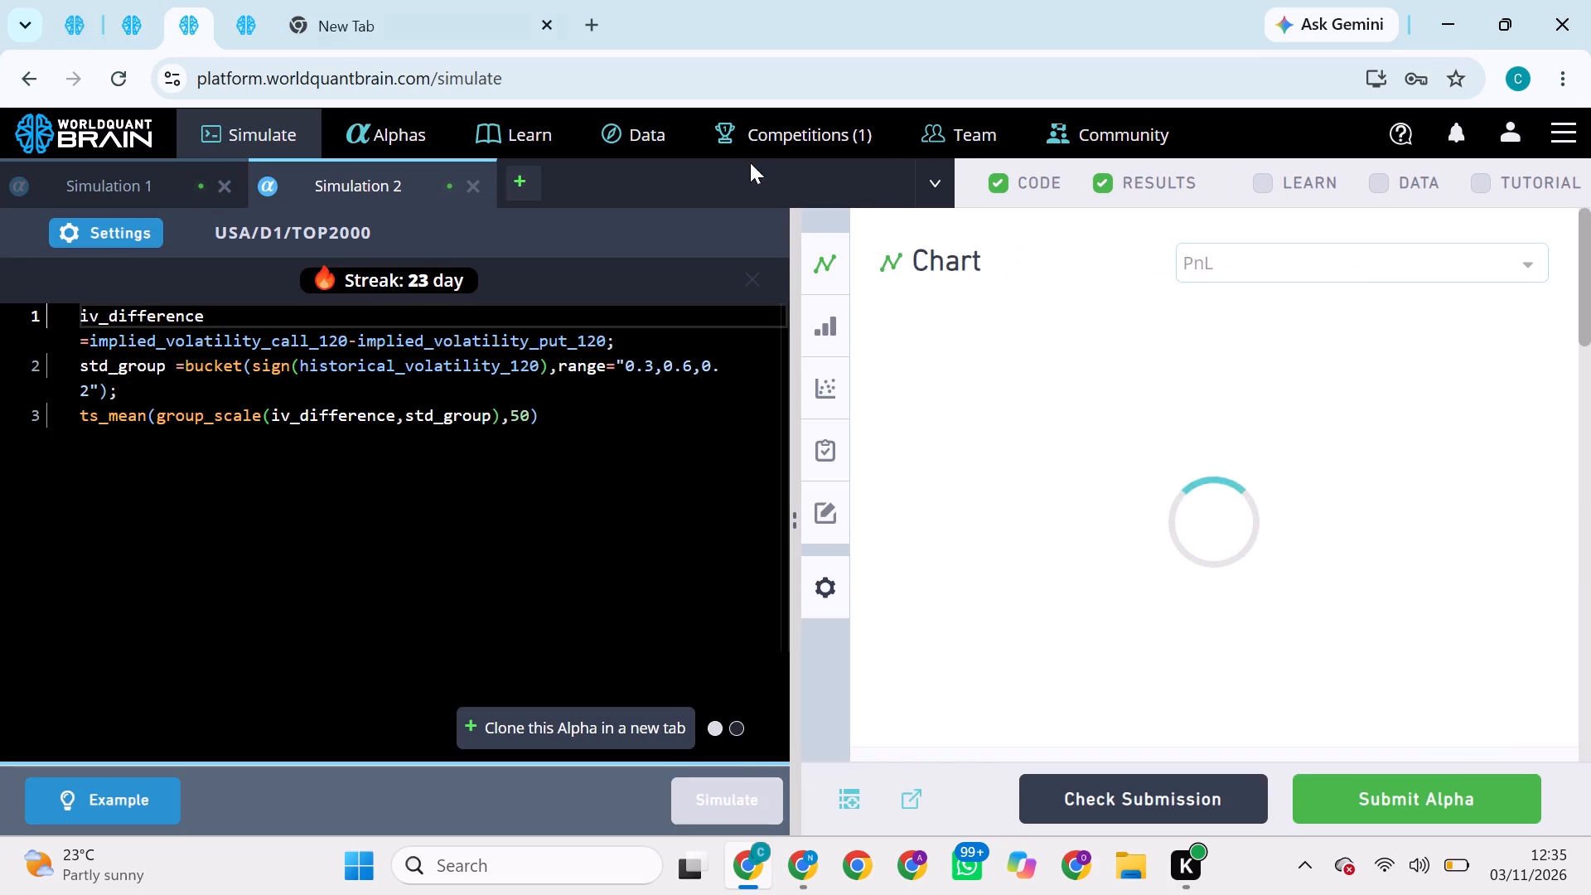
pyautogui.click(1387, 810)
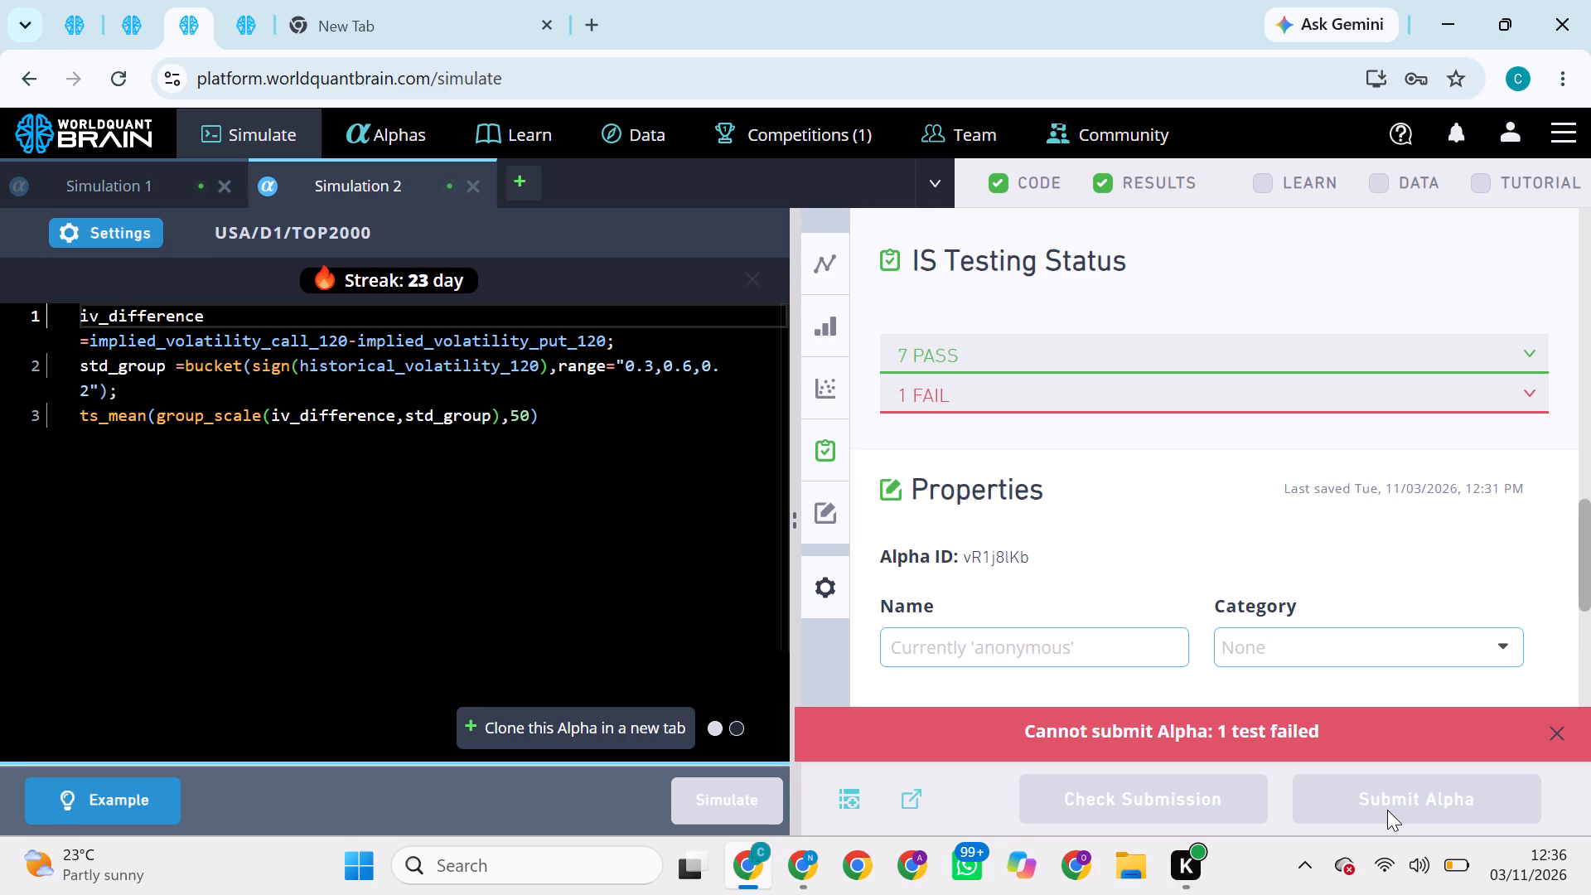
# Set the TOP2000 iv_difference alpha's neutralization to Subindustry and resimulate it.
pyautogui.click(97, 241)
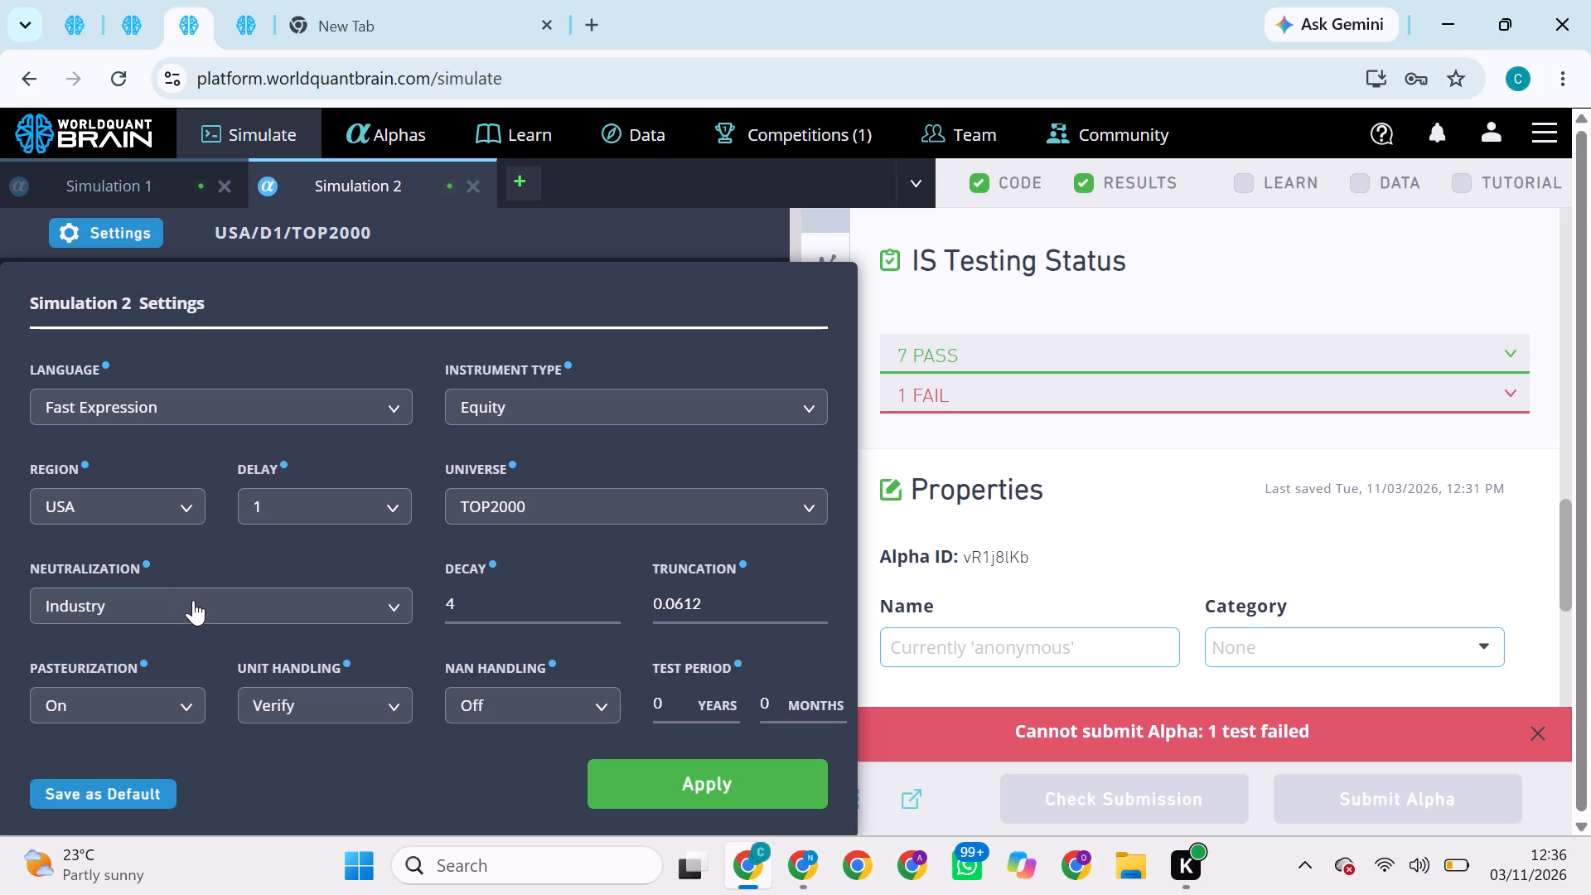
pyautogui.click(193, 600)
pyautogui.click(154, 797)
pyautogui.click(675, 781)
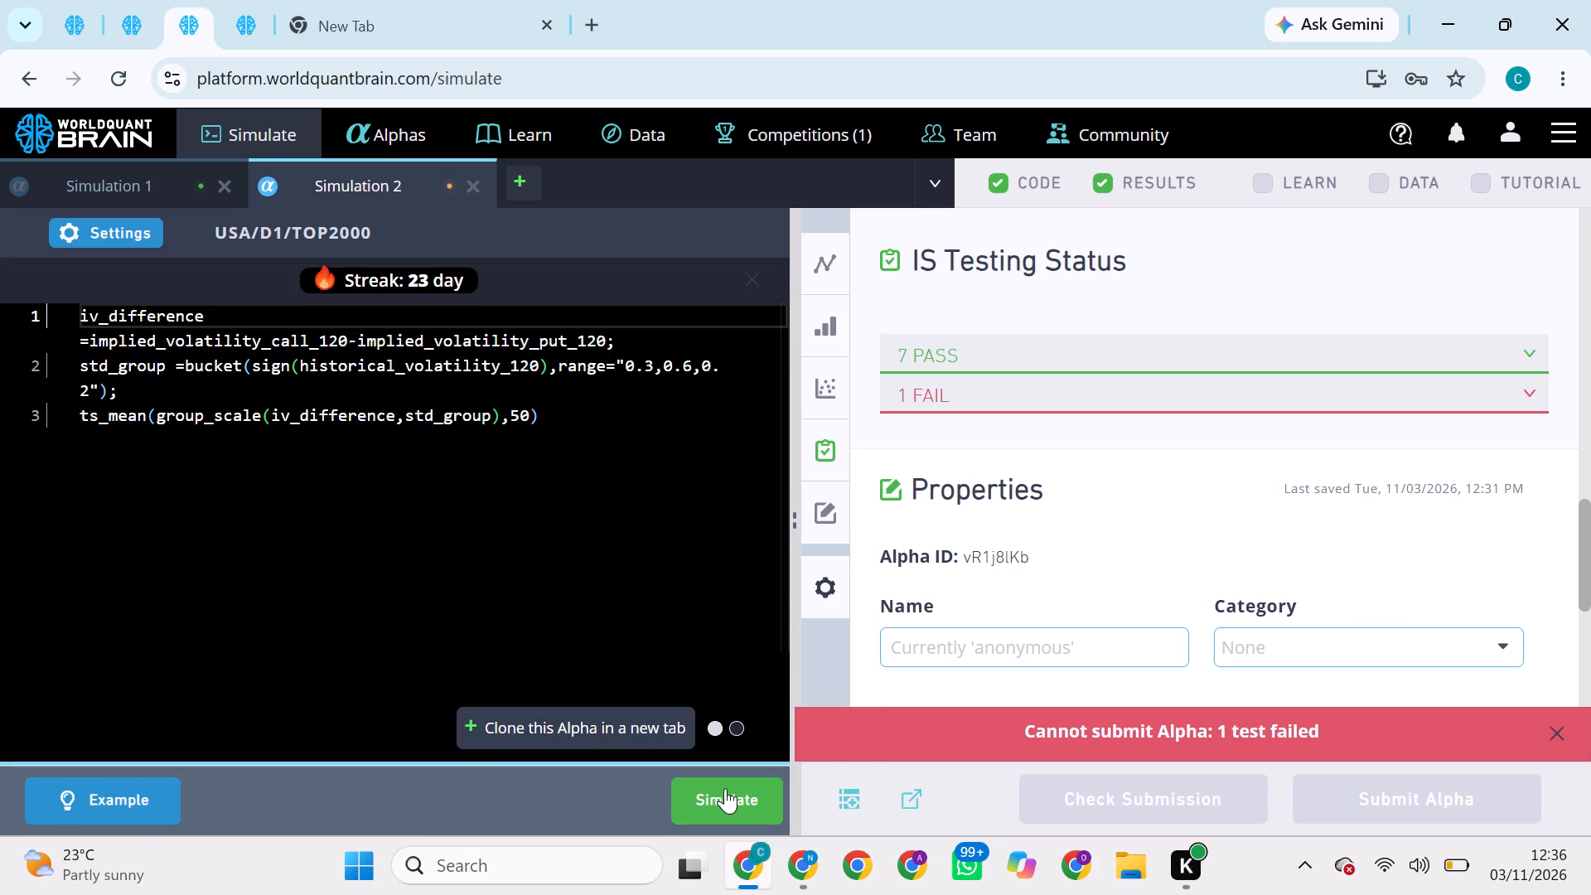
pyautogui.click(726, 790)
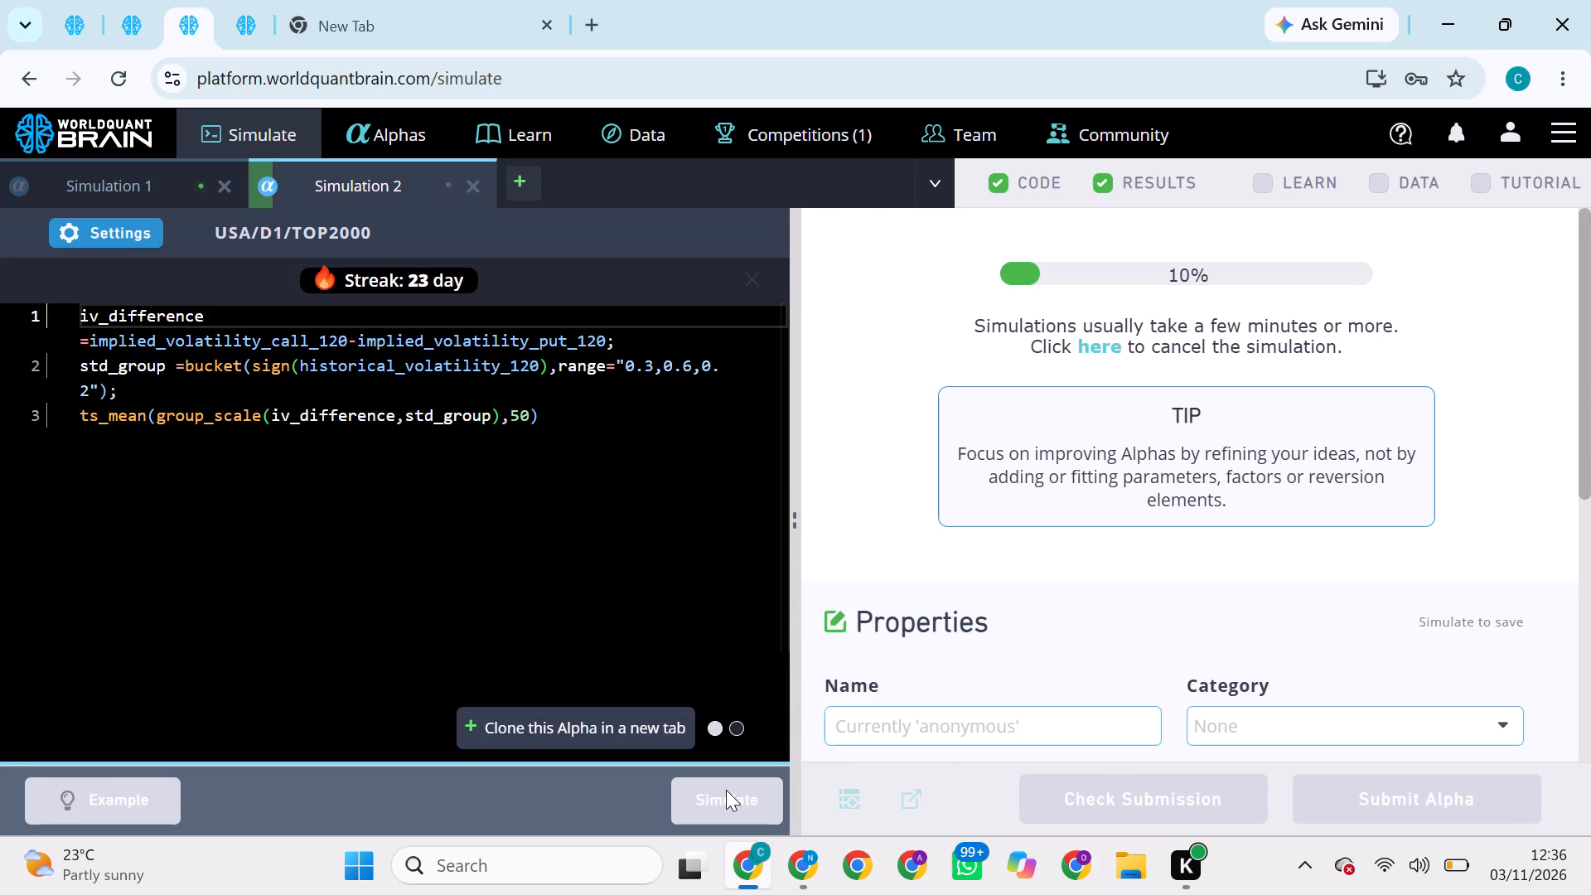
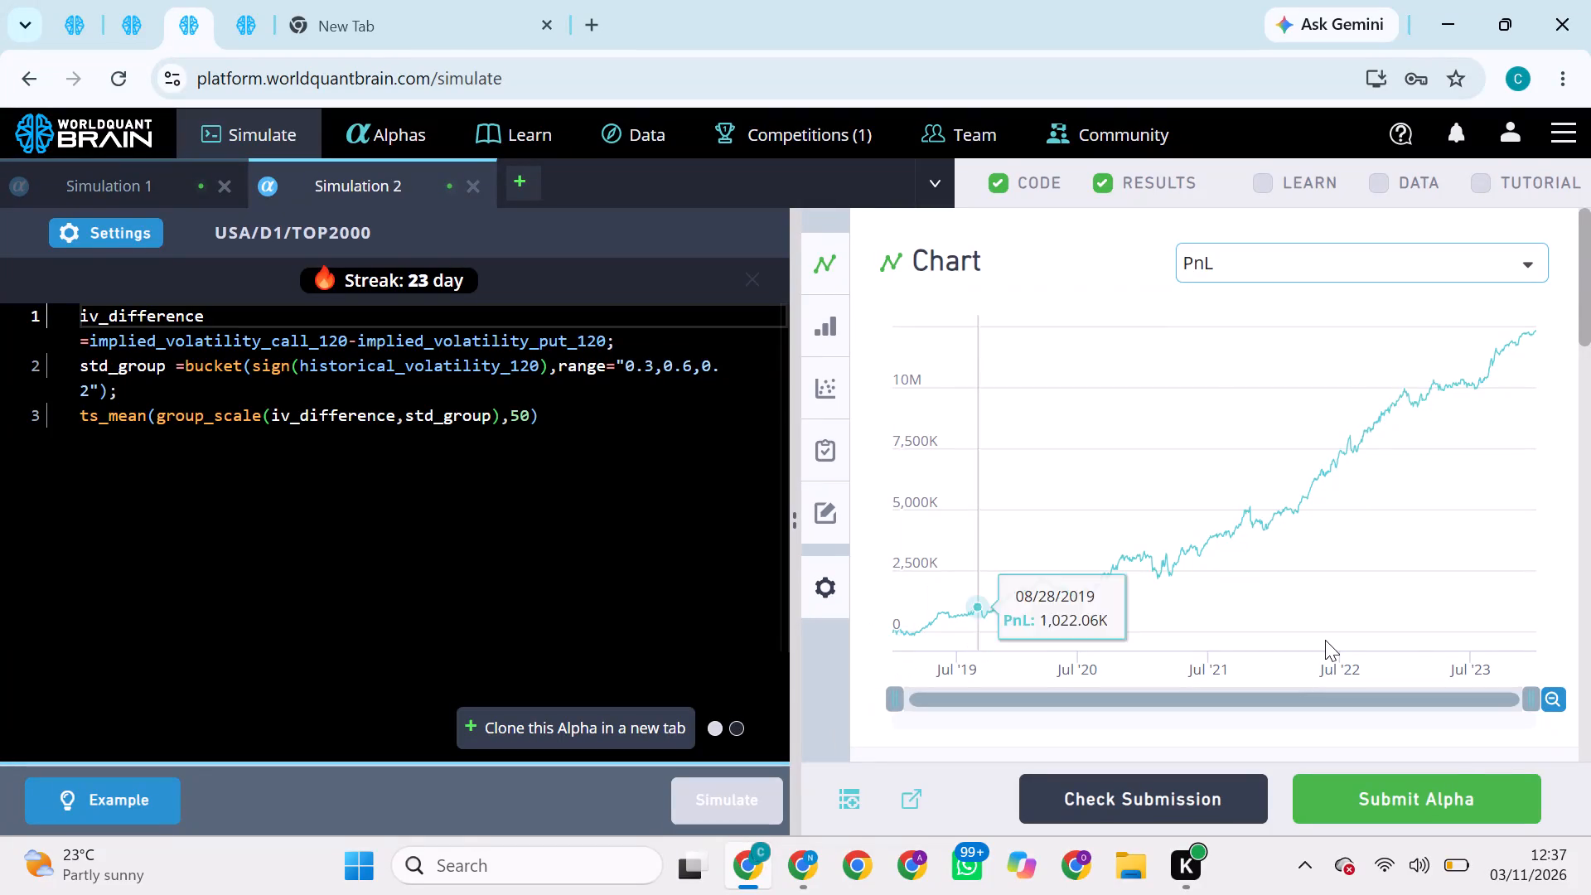
# Submit the resimulated TOP2000 iv_difference alpha in the third browser tab.
pyautogui.click(1458, 816)
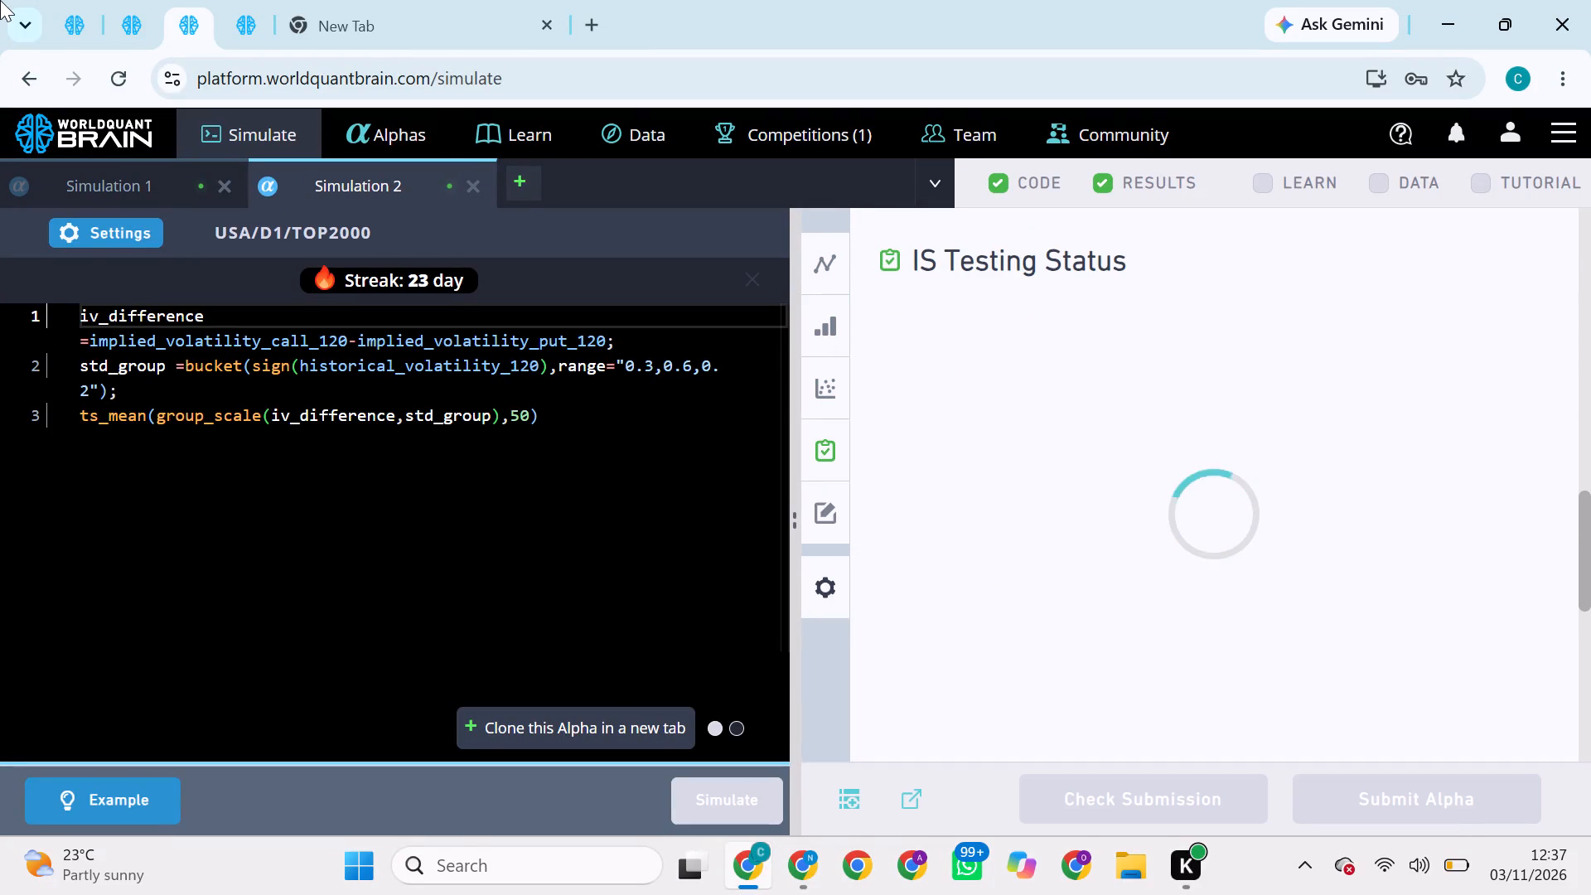
# Check the simulations of the TOP200 iv_difference alpha and the implied_volatility_call_30 alpha in the first two browser tabs.
pyautogui.click(70, 0)
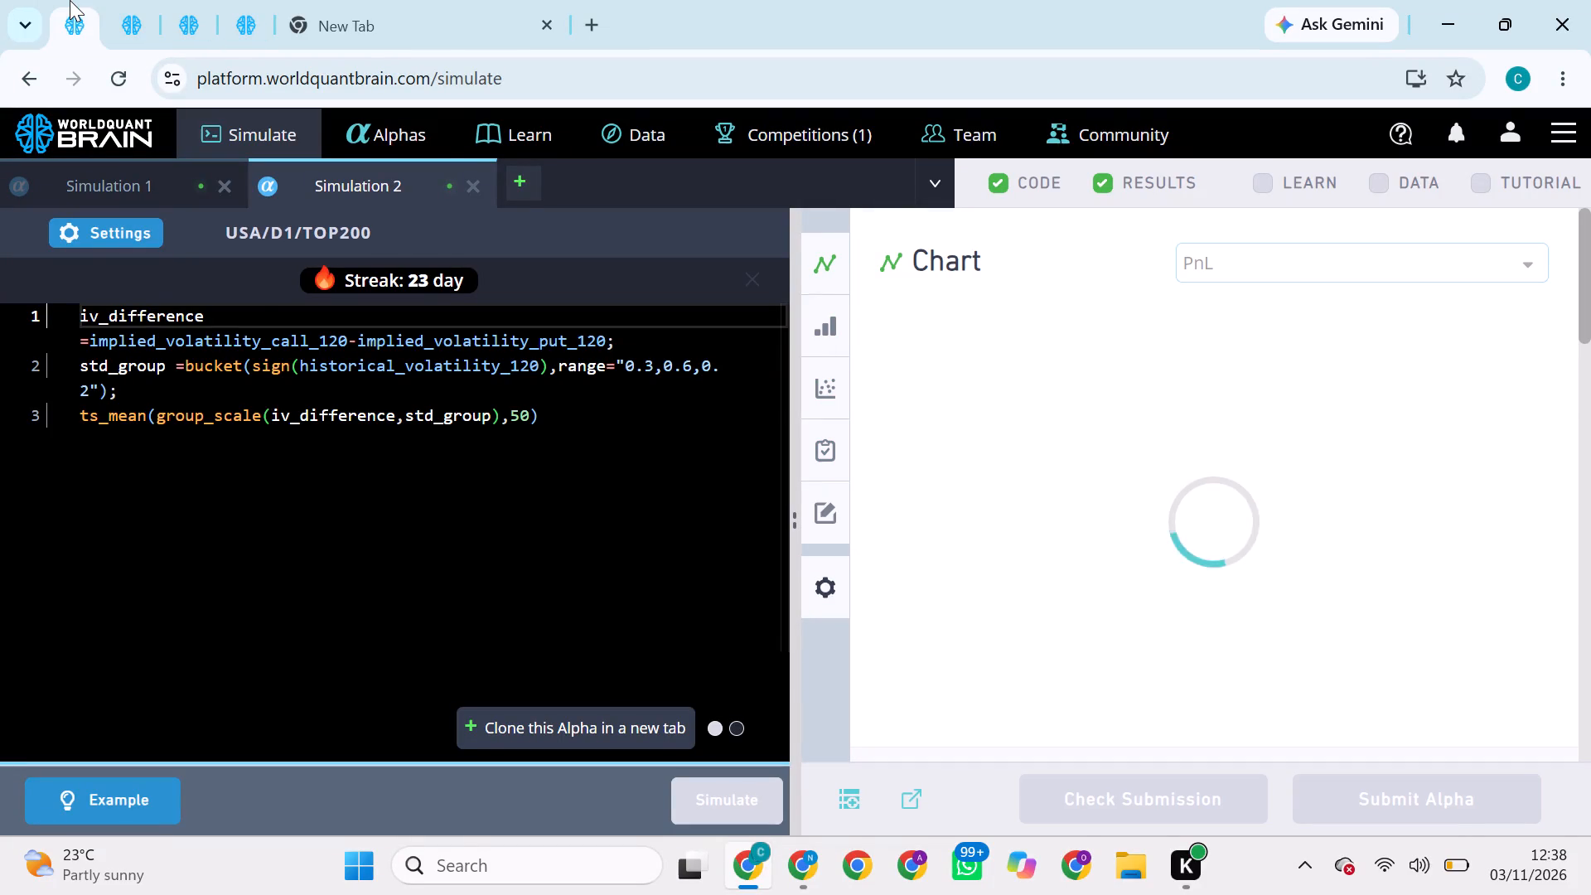
pyautogui.click(129, 2)
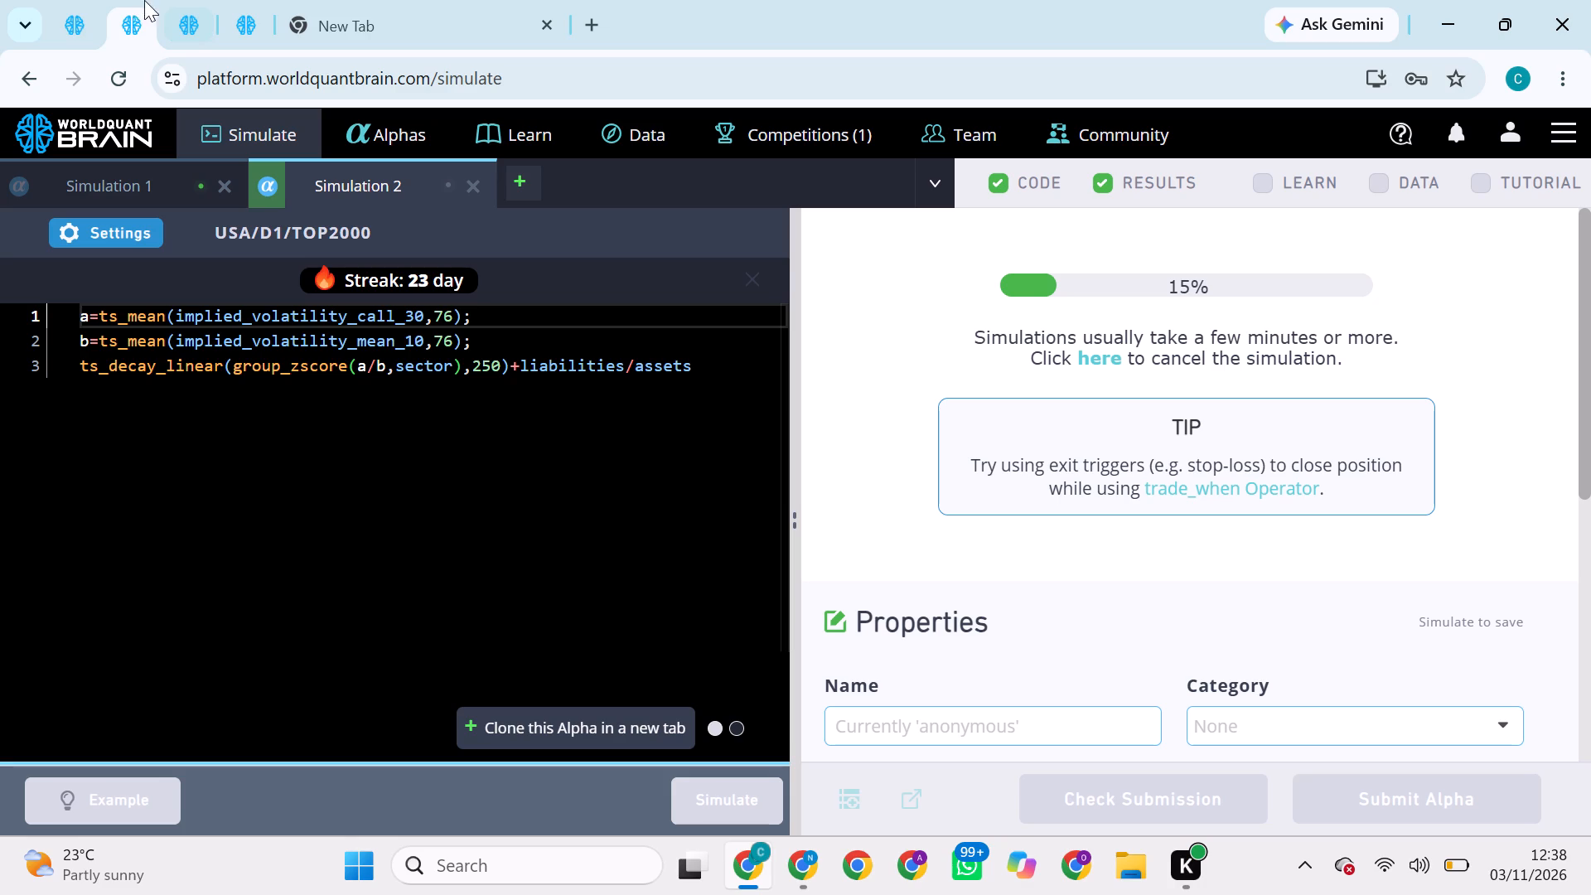
# Return to the TOP200 iv_difference alpha and detach its browser tab into a separate window.
pyautogui.moveTo(87, 0); pyautogui.dragTo(75, 119)
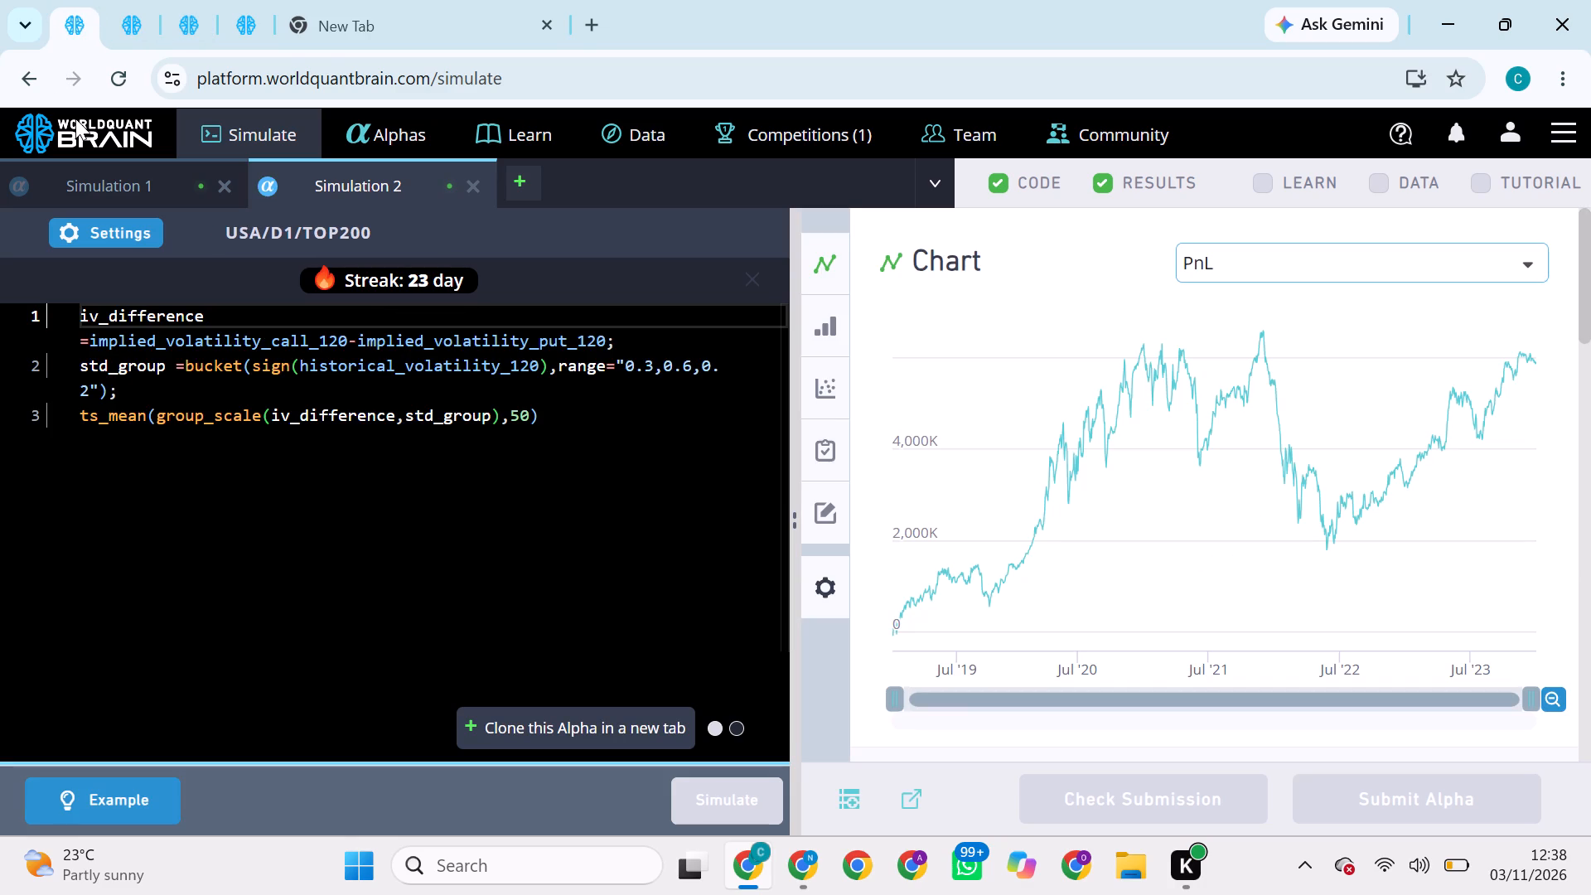
pyautogui.moveTo(75, 119); pyautogui.dragTo(794, 249)
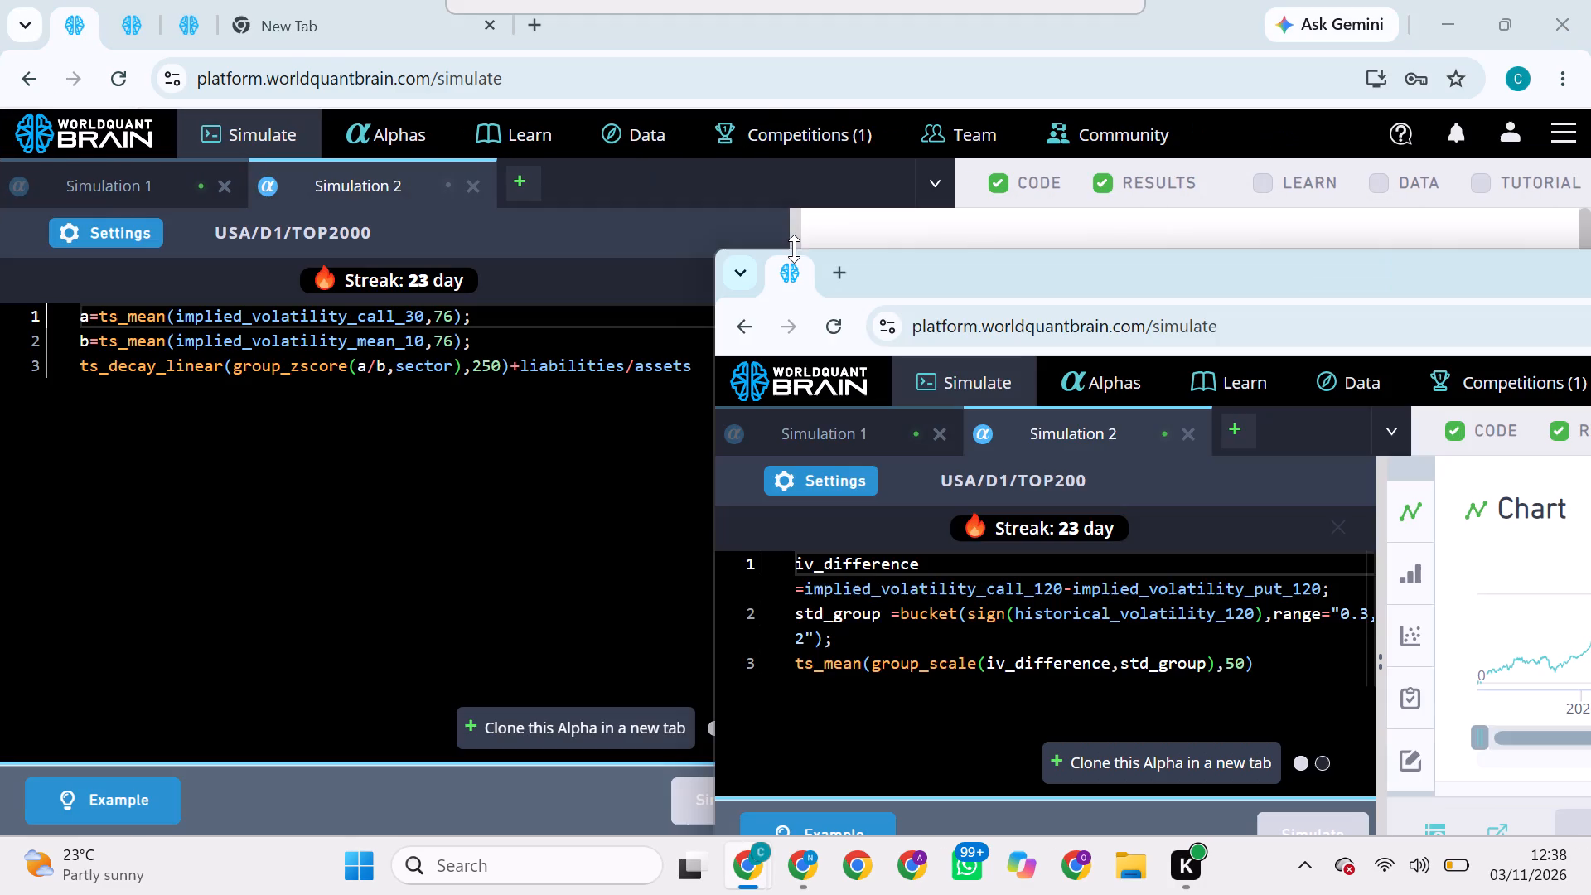
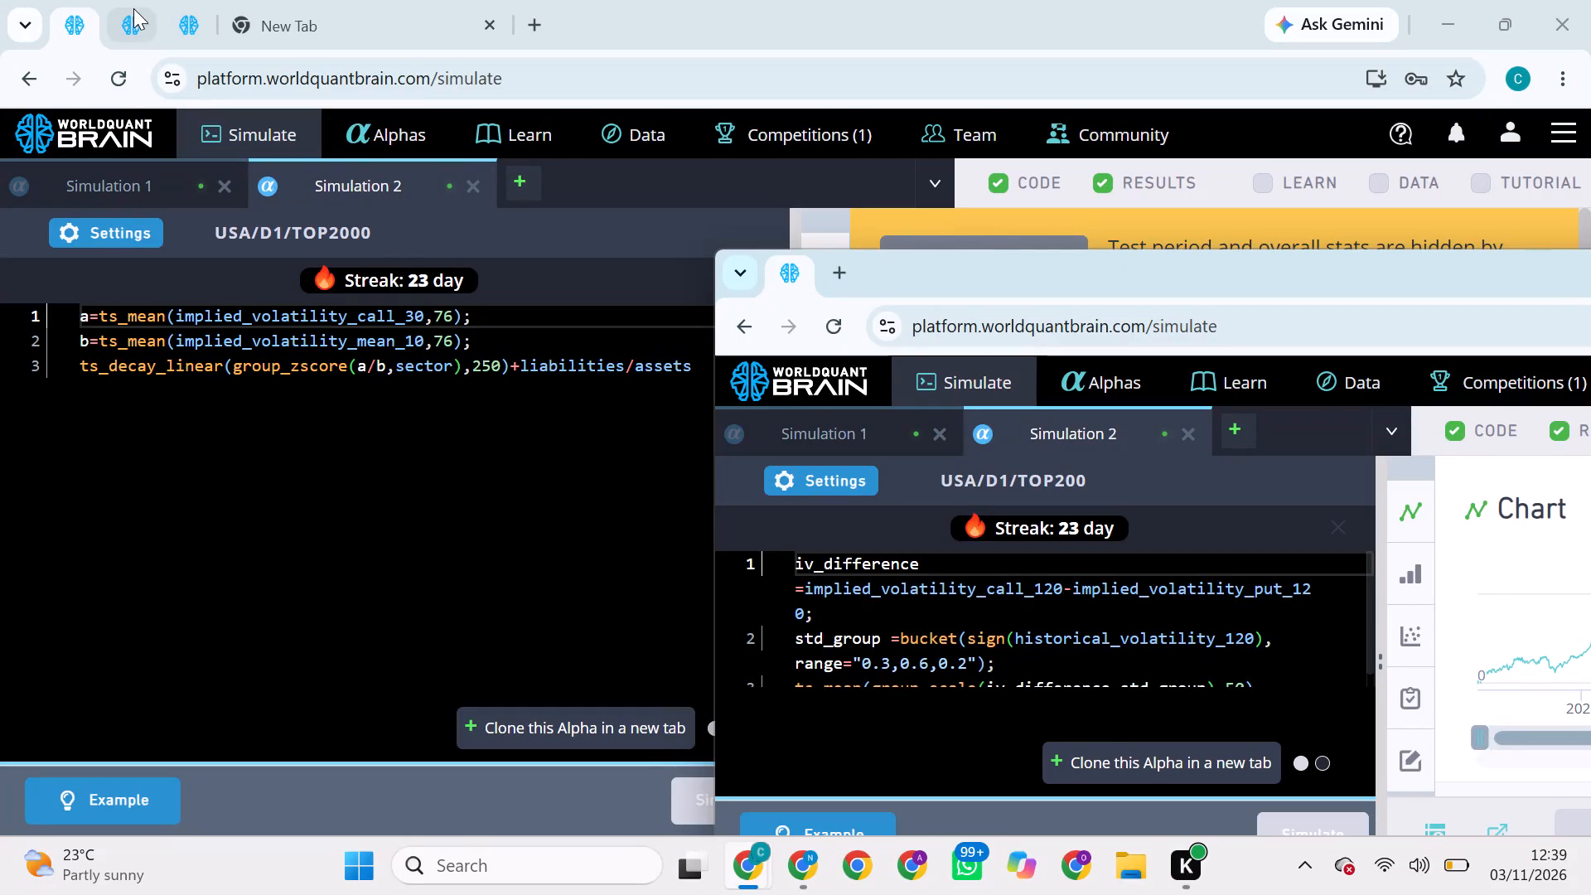
# Return to the TOP2000 iv_difference alpha in the original browser window and check its submission result.
pyautogui.click(133, 5)
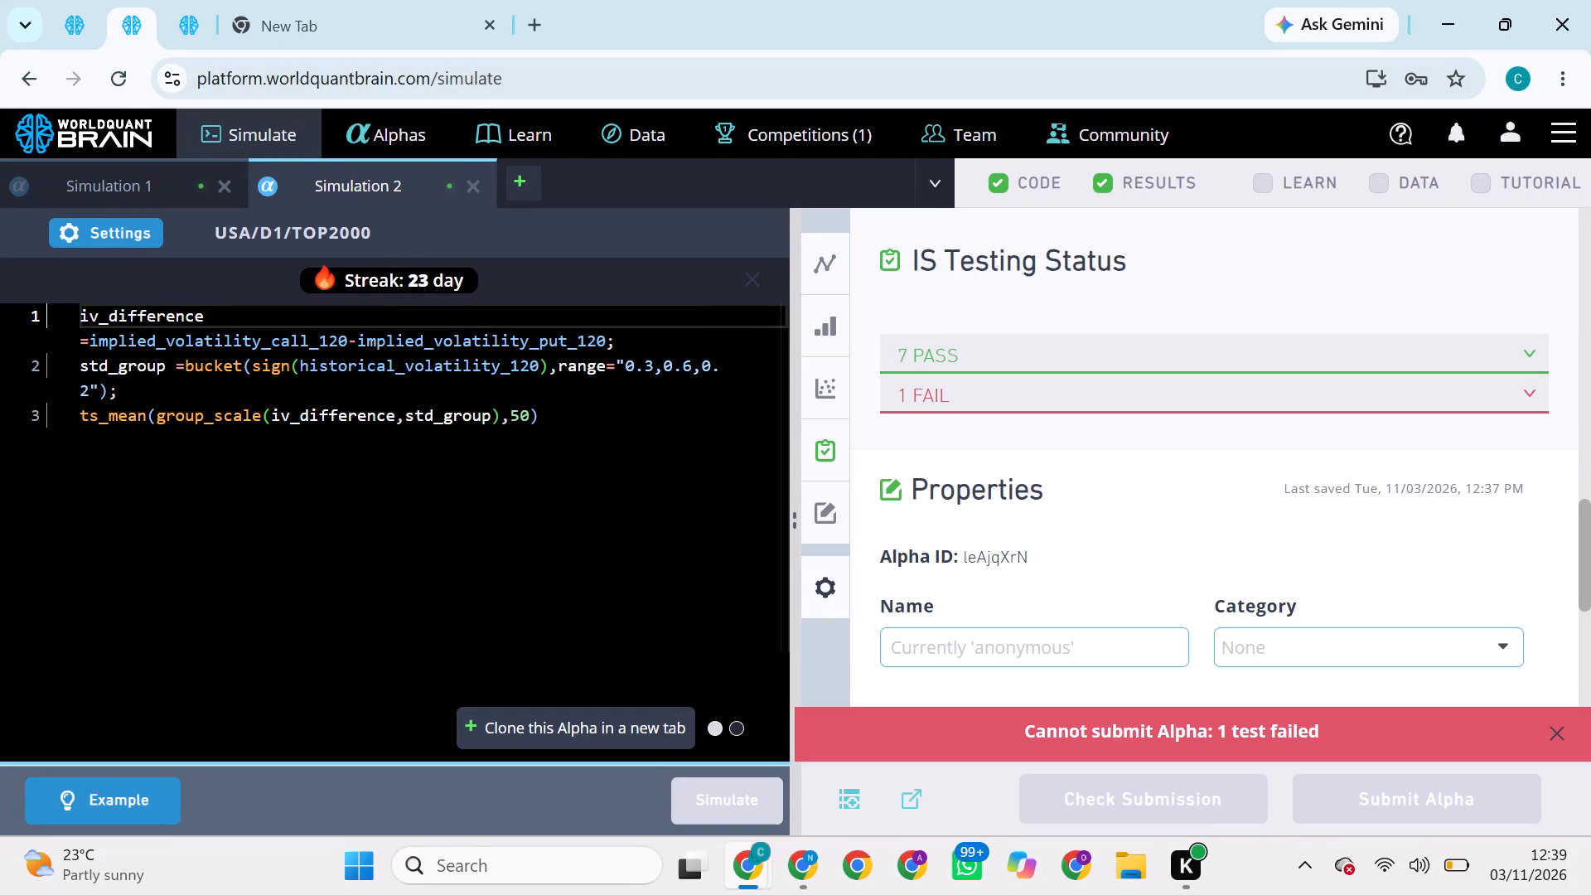